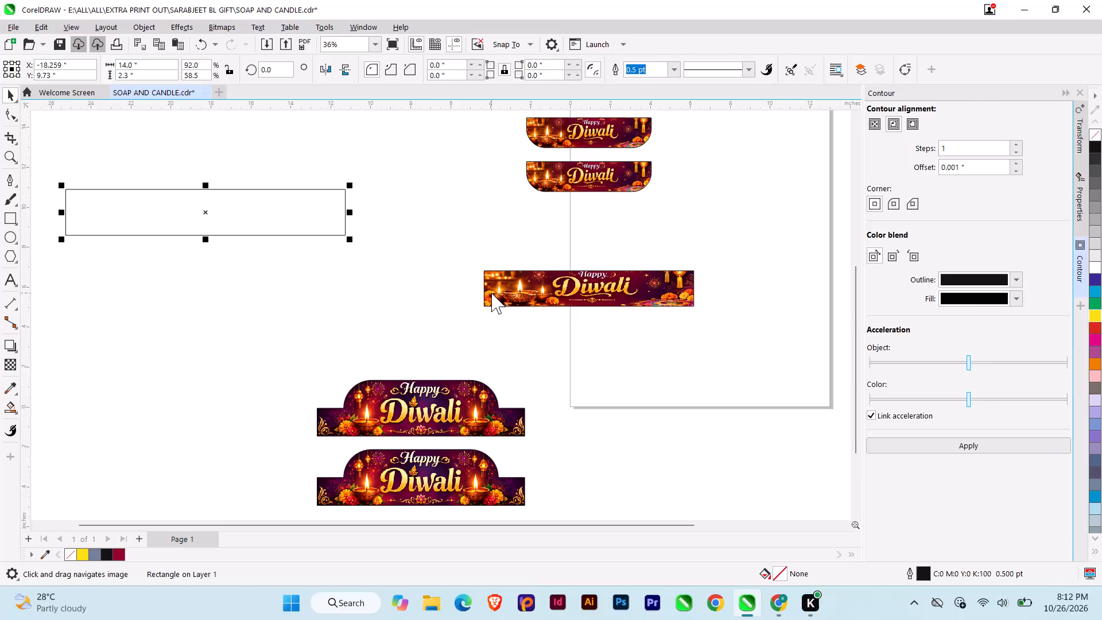
Import Elegant Happy Diwali Floral Banner.png about 5.19 × 1.80 in and position it clear of the dark Diwali rectangular strip.
{"action": "double_click", "coordinate": [738, 183]}
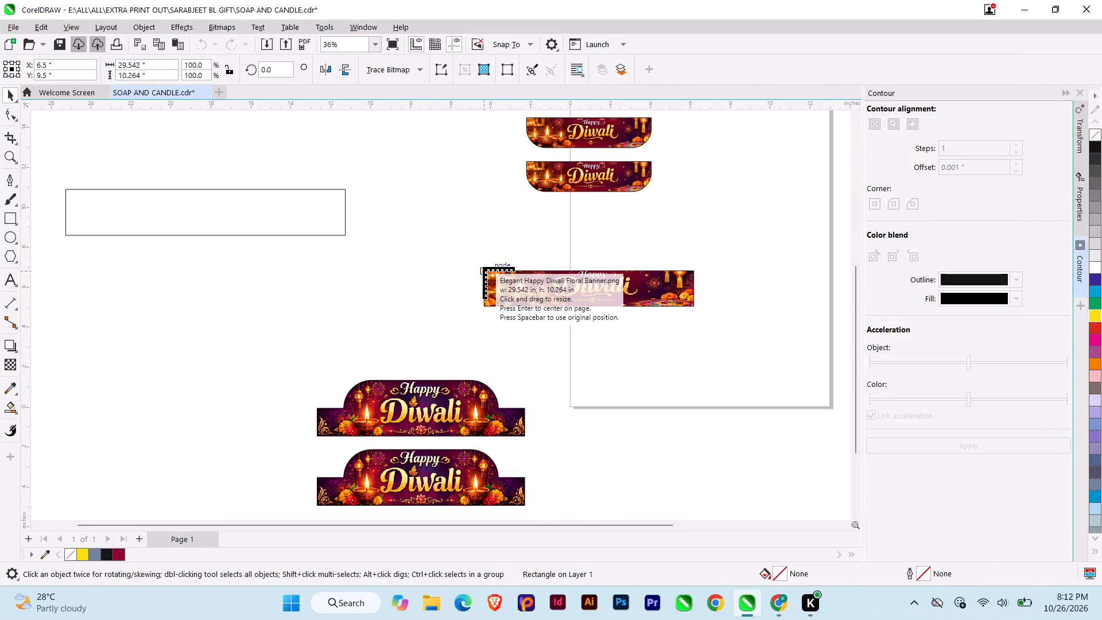
{"action": "left_click_drag", "start_coordinate": [483, 267], "coordinate": [588, 320]}
{"action": "scroll", "coordinate": [553, 267], "scroll_direction": "up", "scroll_amount": 4}
{"action": "scroll", "coordinate": [566, 280], "scroll_direction": "down", "scroll_amount": 2}
{"action": "middle_click_drag", "start_coordinate": [566, 281], "coordinate": [536, 307]}
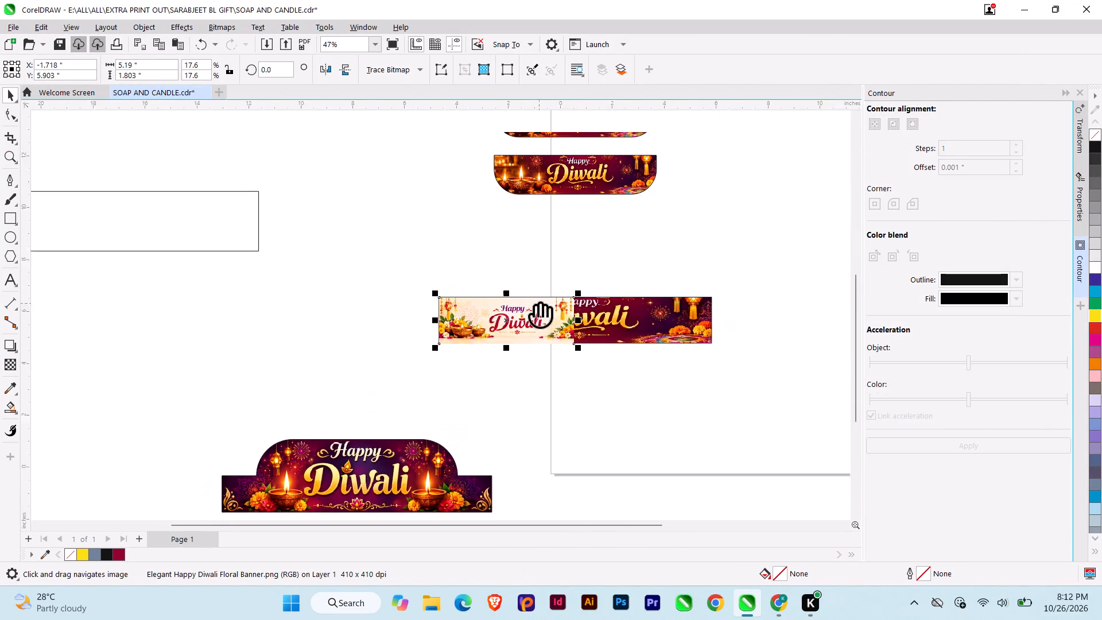
{"action": "middle_click_drag", "start_coordinate": [536, 307], "coordinate": [505, 325]}
{"action": "scroll", "coordinate": [511, 328], "scroll_direction": "up", "scroll_amount": 4}
{"action": "scroll", "coordinate": [515, 326], "scroll_direction": "down", "scroll_amount": 6}
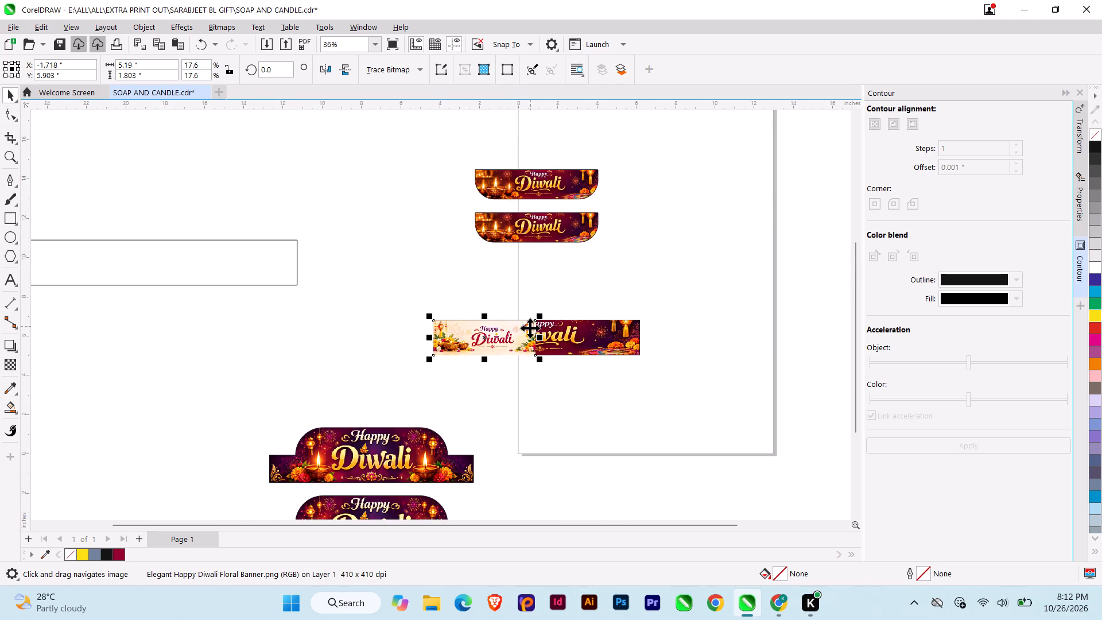
{"action": "scroll", "coordinate": [546, 334], "scroll_direction": "up", "scroll_amount": 3}
{"action": "left_click_drag", "start_coordinate": [495, 338], "coordinate": [384, 395]}
Empty the 10.5-inch dark Diwali strip's frame and PowerClip the cream floral banner image inside it instead.
{"action": "left_click", "coordinate": [452, 335]}
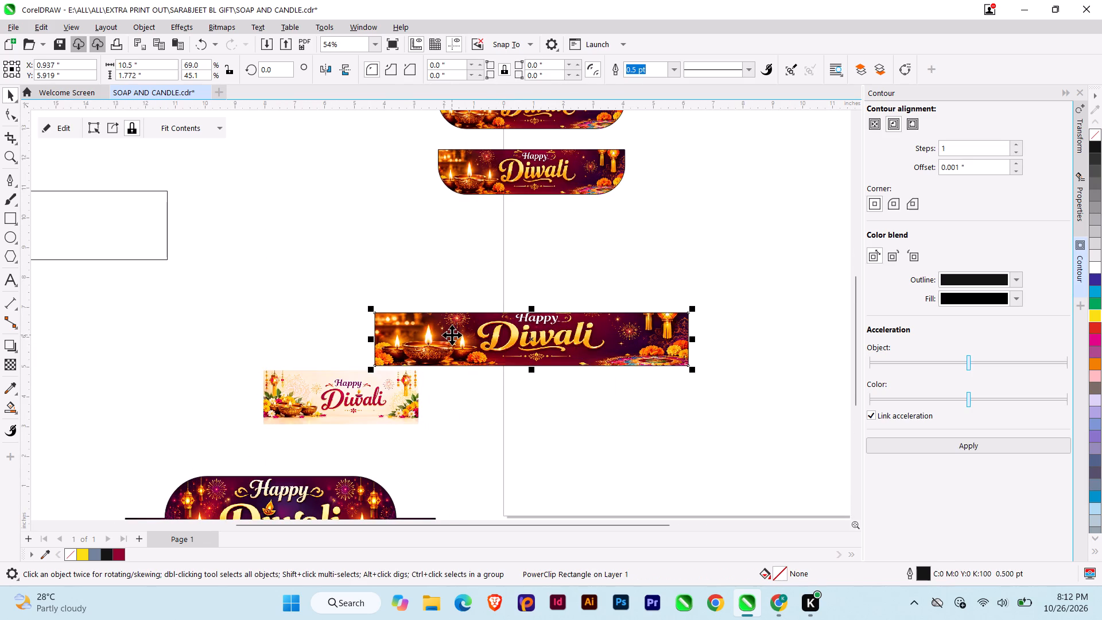
{"action": "key", "text": "a"}
{"action": "left_click", "coordinate": [336, 387]}
{"action": "key", "text": "q"}
{"action": "double_click", "coordinate": [461, 342]}
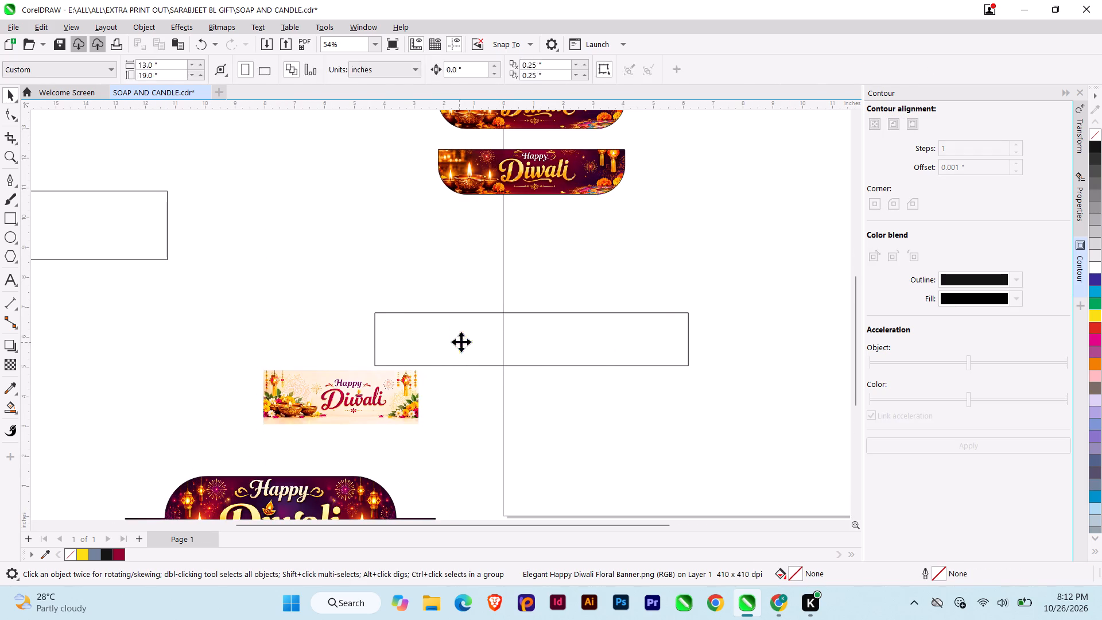
Reposition and proportionally enlarge the floral image inside the strip to about 6.07 × 2.11 in, filling the frame's height.
{"action": "scroll", "coordinate": [602, 350], "scroll_direction": "up", "scroll_amount": 10}
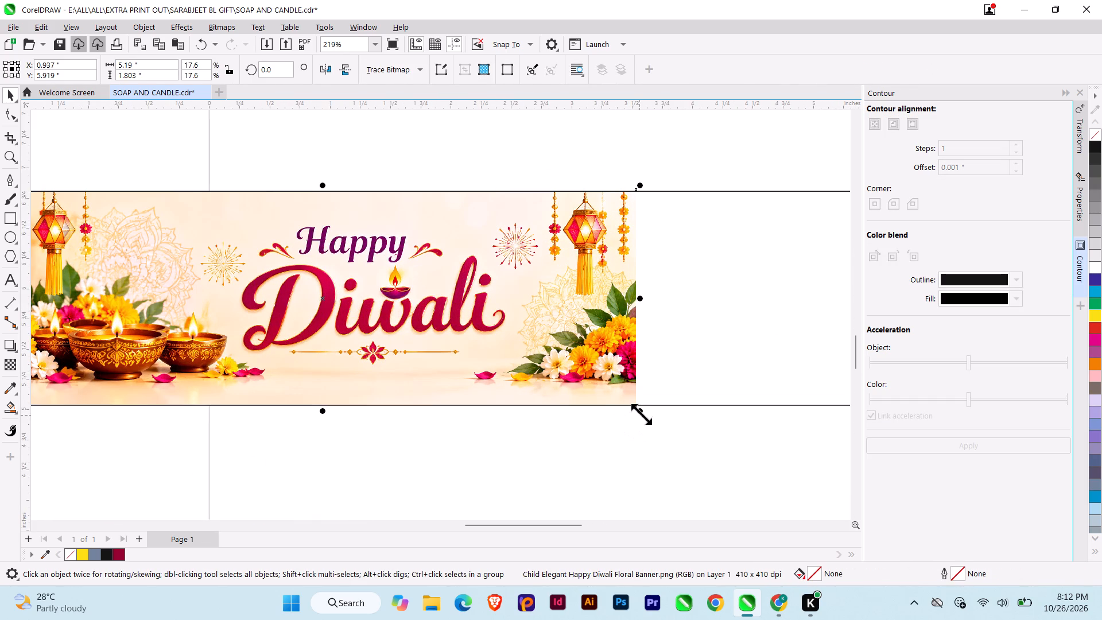
{"action": "left_click_drag", "start_coordinate": [641, 414], "coordinate": [649, 416]}
{"action": "scroll", "coordinate": [604, 396], "scroll_direction": "down", "scroll_amount": 1}
{"action": "left_click_drag", "start_coordinate": [540, 368], "coordinate": [540, 373]}
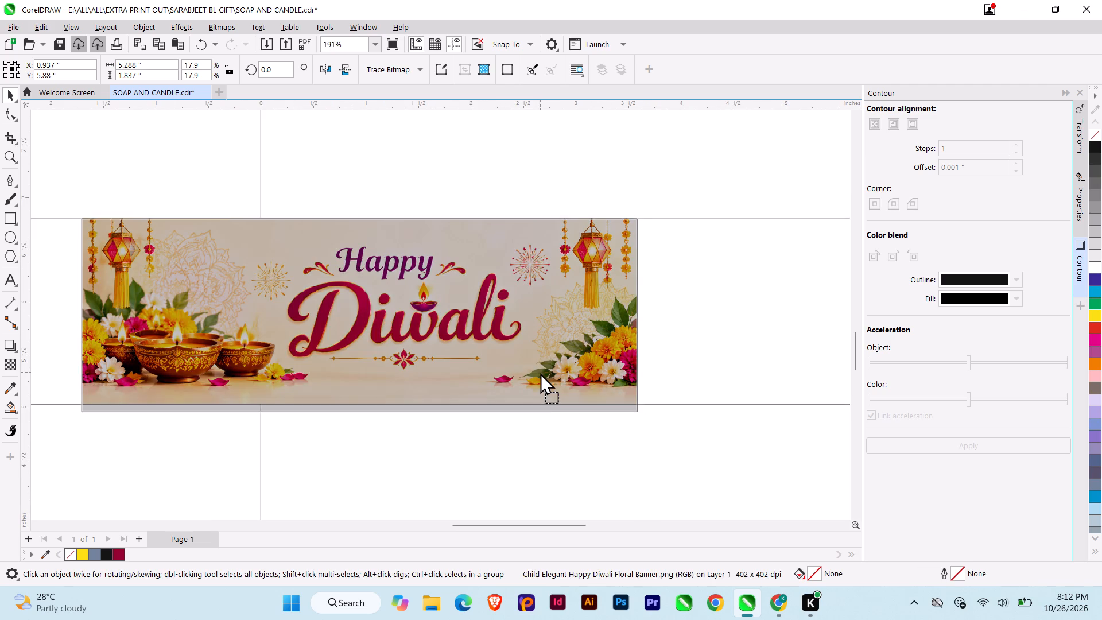
{"action": "left_click_drag", "start_coordinate": [540, 373], "coordinate": [541, 375]}
{"action": "left_click_drag", "start_coordinate": [532, 363], "coordinate": [521, 352]}
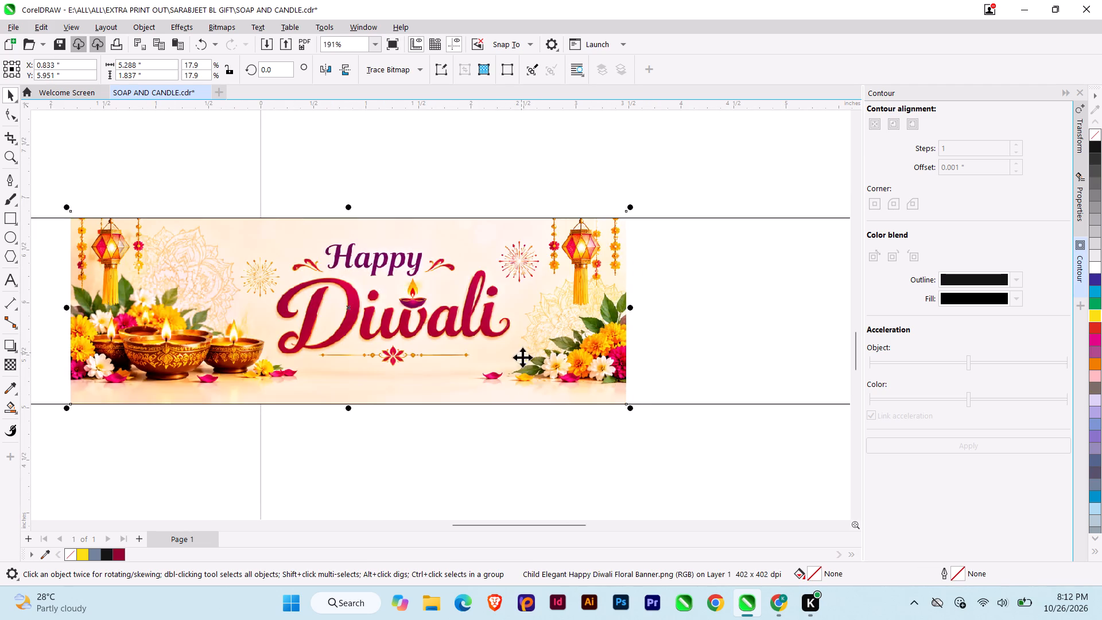
{"action": "left_click_drag", "start_coordinate": [523, 358], "coordinate": [522, 351]}
{"action": "left_click_drag", "start_coordinate": [630, 402], "coordinate": [678, 446]}
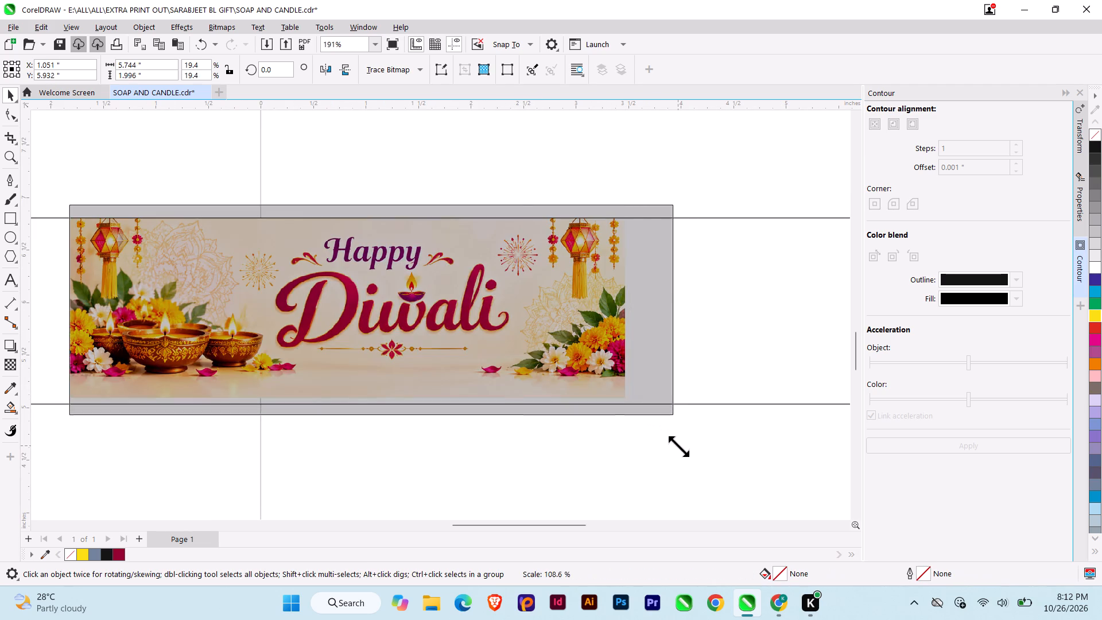
{"action": "left_click_drag", "start_coordinate": [678, 446], "coordinate": [679, 446]}
{"action": "left_click_drag", "start_coordinate": [678, 421], "coordinate": [693, 428]}
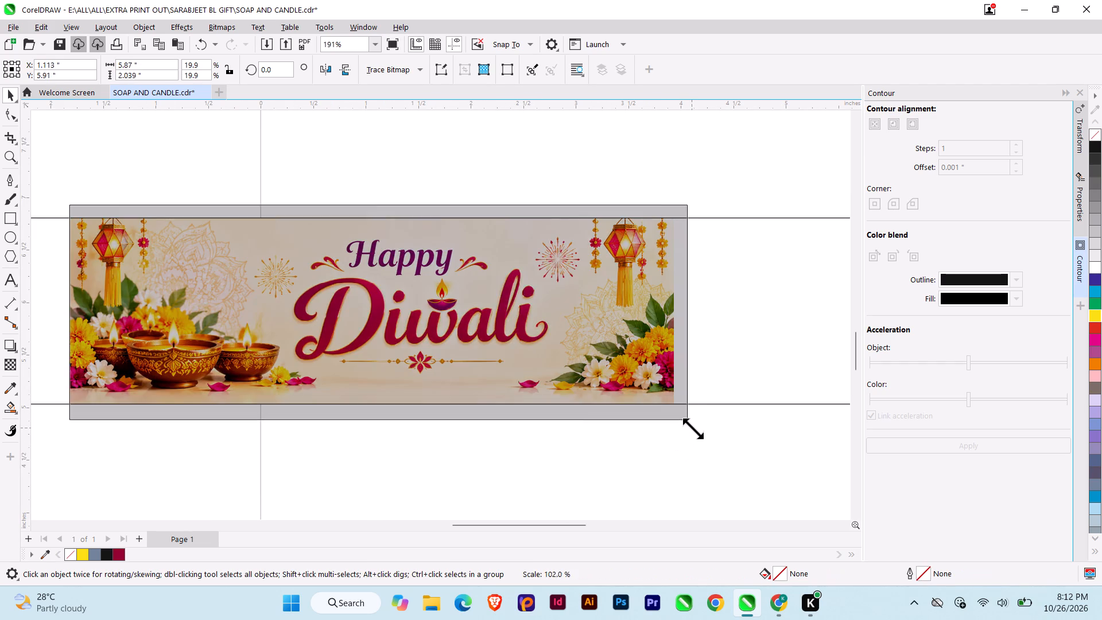
{"action": "left_click_drag", "start_coordinate": [693, 428], "coordinate": [693, 429]}
{"action": "left_click_drag", "start_coordinate": [692, 424], "coordinate": [708, 434]}
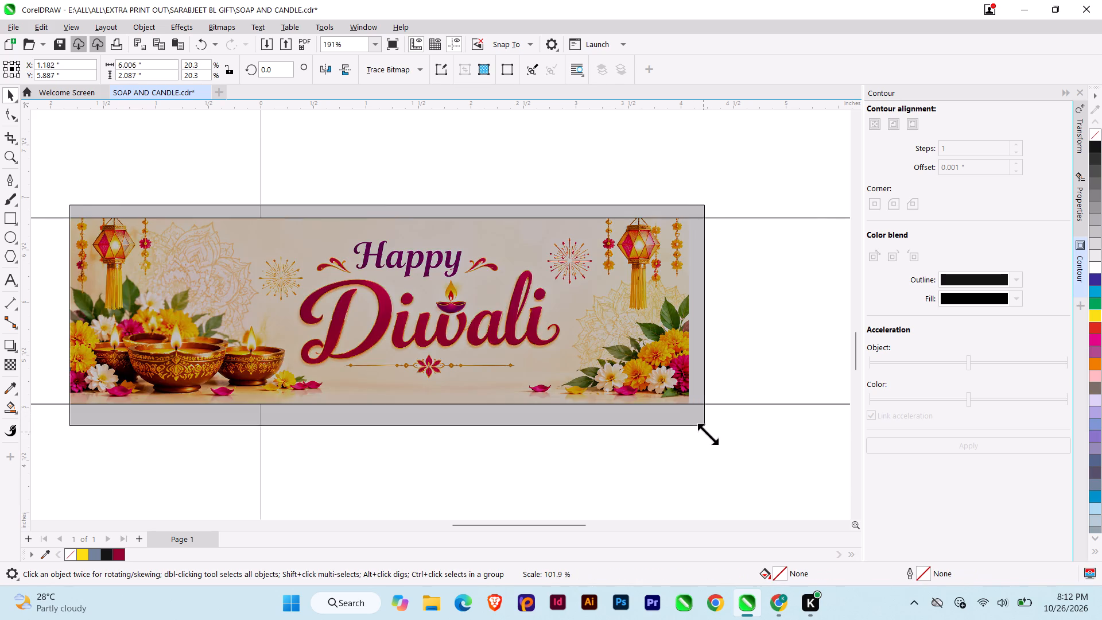
{"action": "left_click_drag", "start_coordinate": [708, 434], "coordinate": [709, 434]}
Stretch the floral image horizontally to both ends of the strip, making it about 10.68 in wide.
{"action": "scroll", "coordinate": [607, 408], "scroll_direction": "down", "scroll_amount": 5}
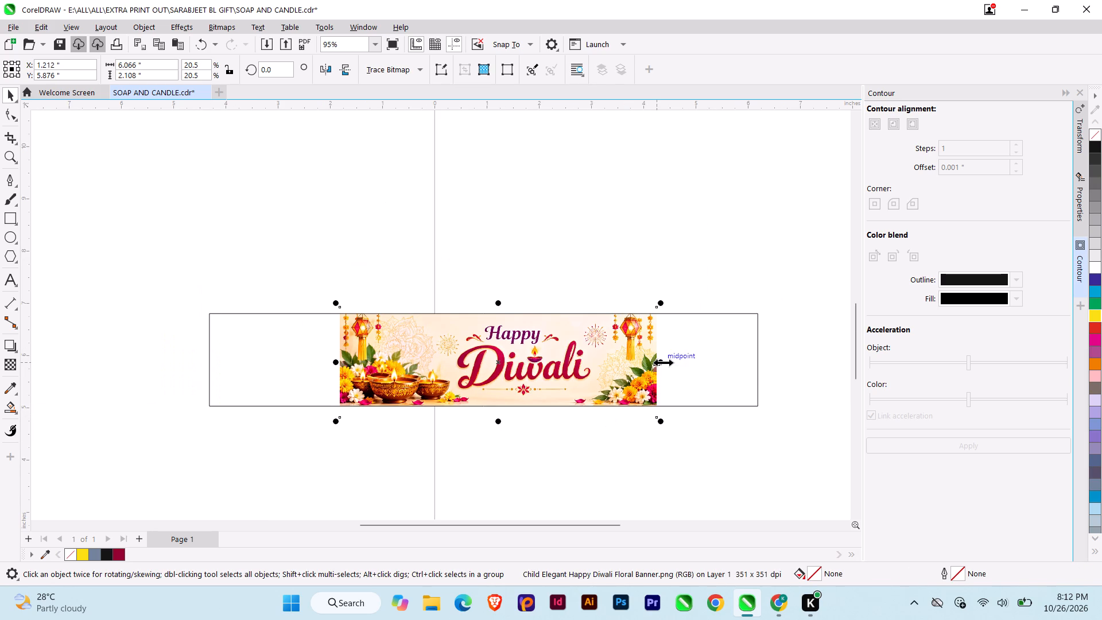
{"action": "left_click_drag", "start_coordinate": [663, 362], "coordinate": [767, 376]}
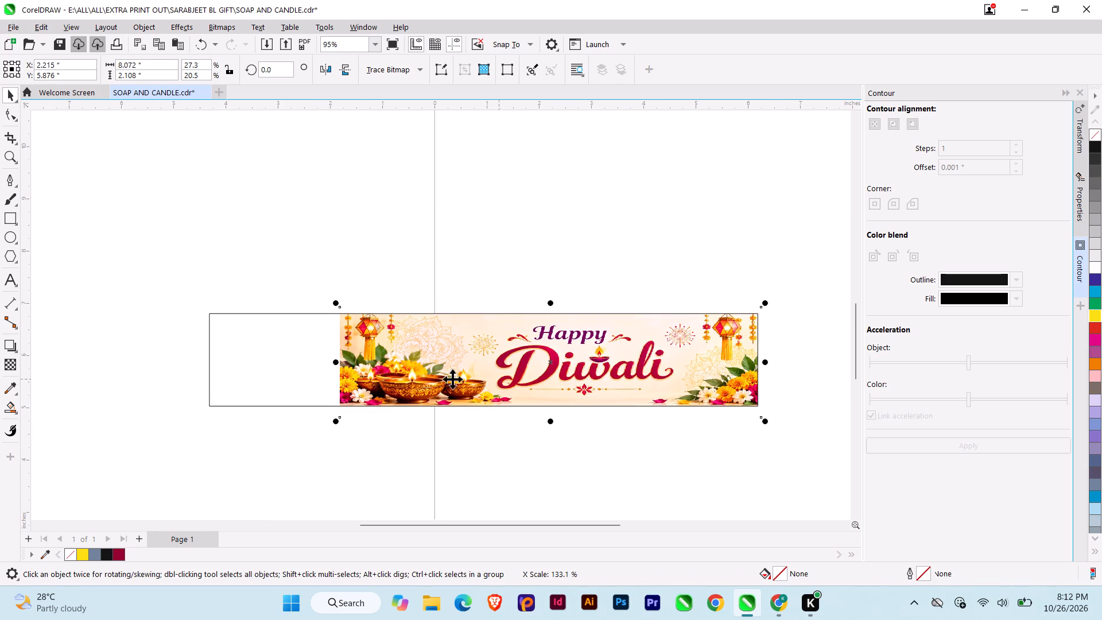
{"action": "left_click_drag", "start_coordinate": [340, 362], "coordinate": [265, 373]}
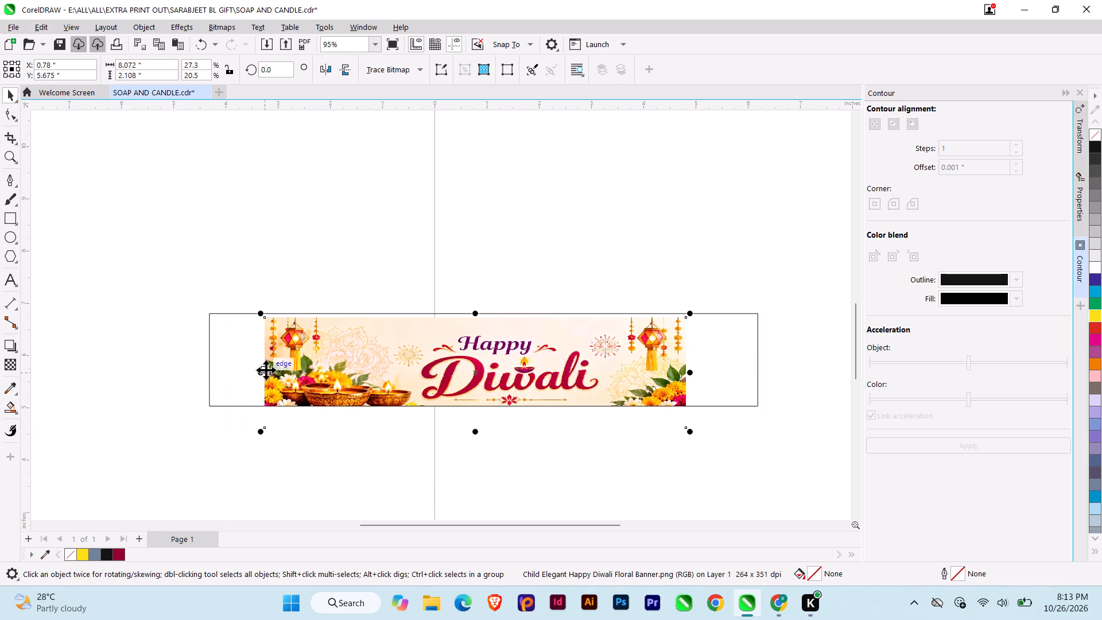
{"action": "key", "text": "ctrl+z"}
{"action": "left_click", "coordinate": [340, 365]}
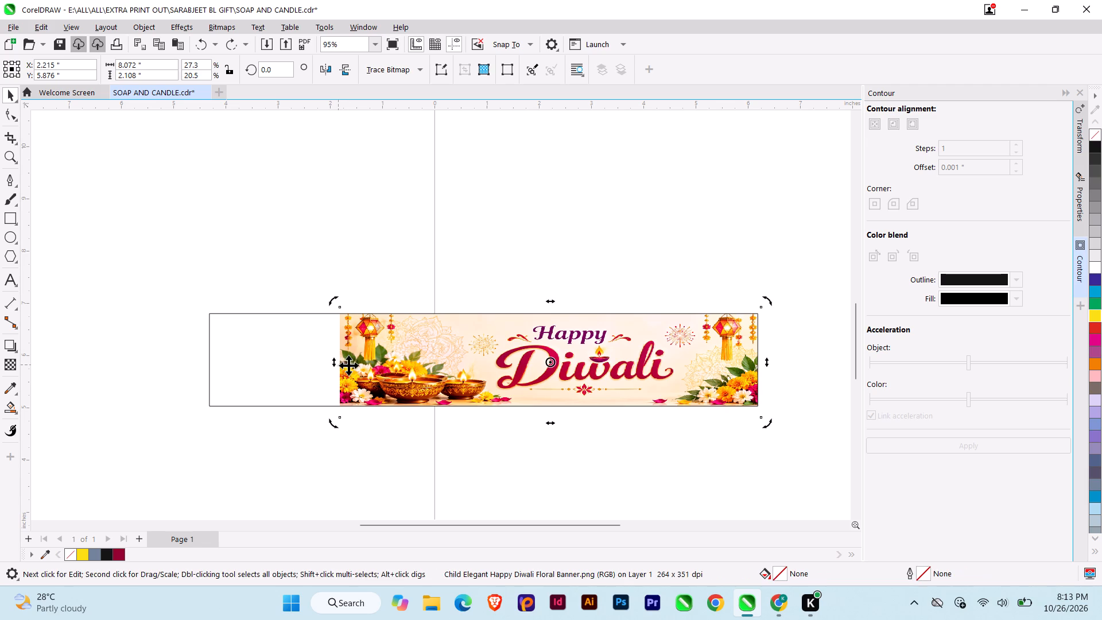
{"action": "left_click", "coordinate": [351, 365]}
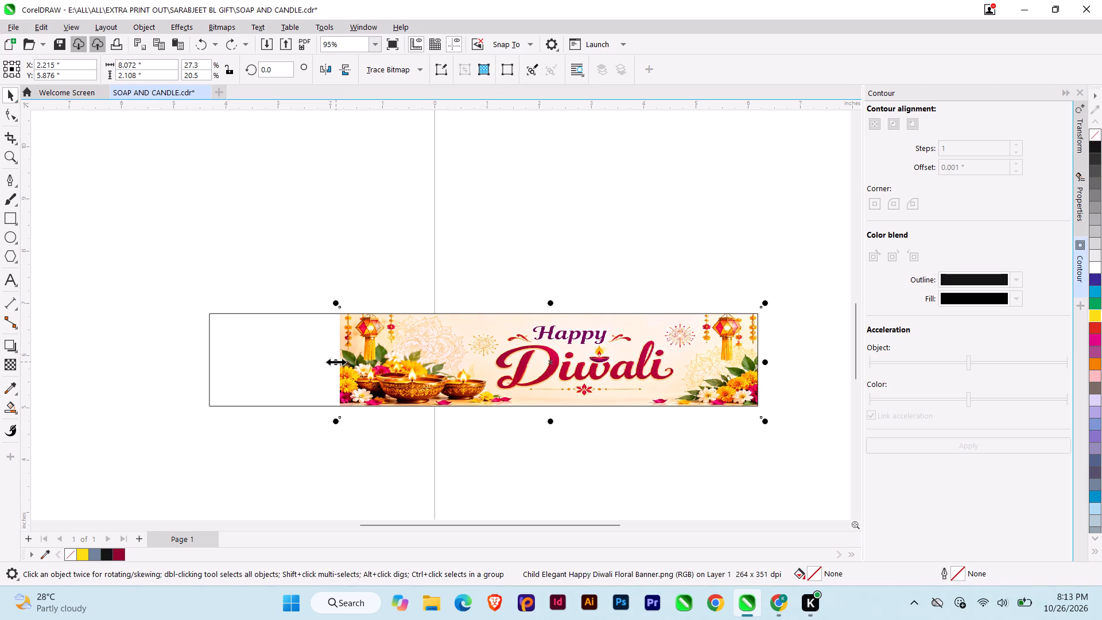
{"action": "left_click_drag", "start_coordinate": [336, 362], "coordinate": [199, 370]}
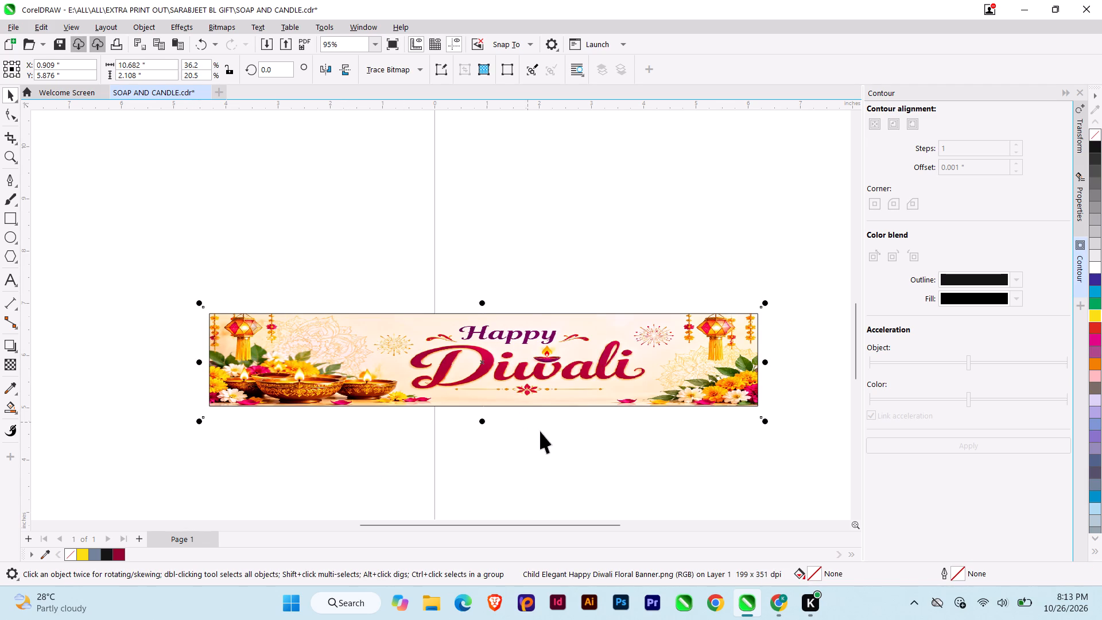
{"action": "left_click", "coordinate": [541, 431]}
Examine how the horizontally stretched floral strip looks, up close and beside the other Diwali banners.
{"action": "scroll", "coordinate": [534, 317], "scroll_direction": "up", "scroll_amount": 9}
{"action": "scroll", "coordinate": [537, 313], "scroll_direction": "down", "scroll_amount": 13}
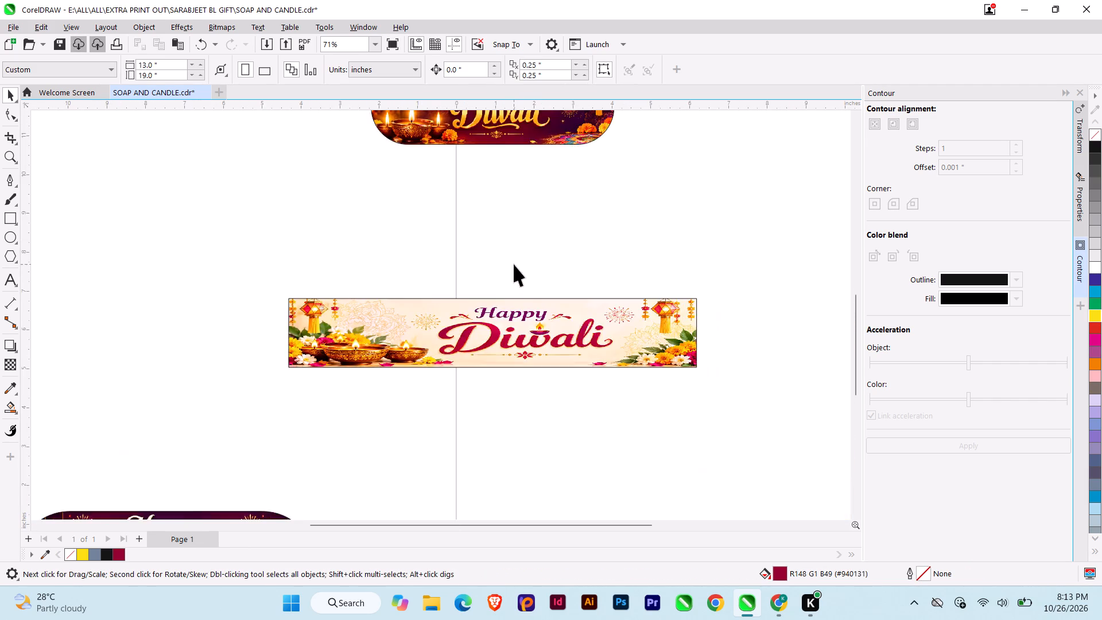
{"action": "scroll", "coordinate": [514, 264], "scroll_direction": "down", "scroll_amount": 5}
{"action": "middle_click_drag", "start_coordinate": [471, 283], "coordinate": [685, 300]}
{"action": "scroll", "coordinate": [688, 300], "scroll_direction": "up", "scroll_amount": 2}
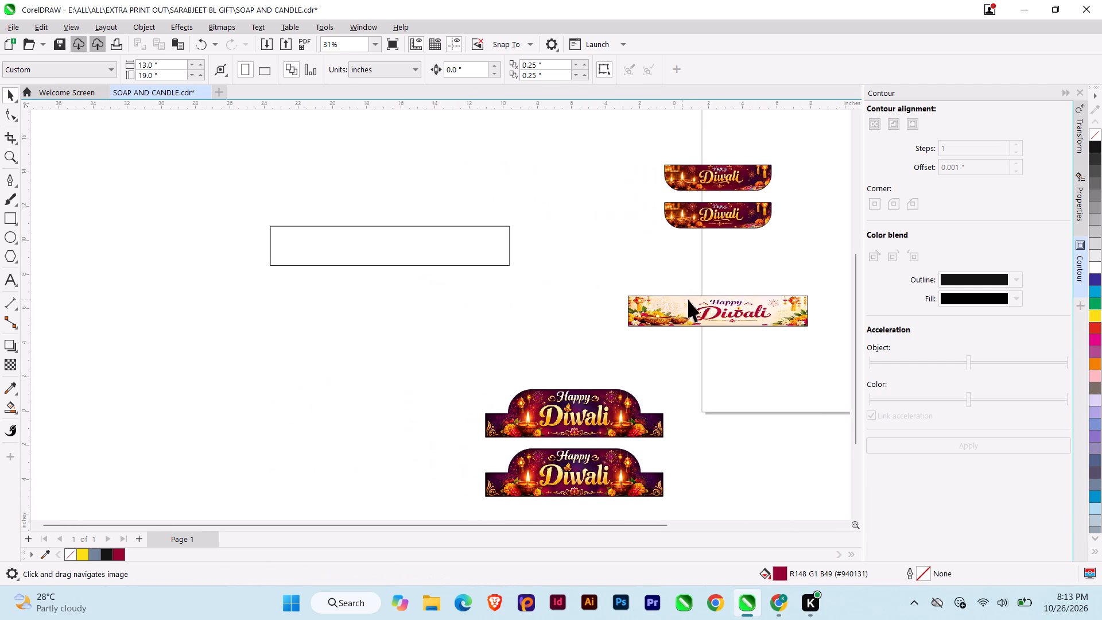
{"action": "scroll", "coordinate": [688, 300], "scroll_direction": "up", "scroll_amount": 10}
{"action": "scroll", "coordinate": [578, 282], "scroll_direction": "down", "scroll_amount": 5}
{"action": "middle_click_drag", "start_coordinate": [634, 284], "coordinate": [525, 304]}
{"action": "left_click", "coordinate": [514, 307]}
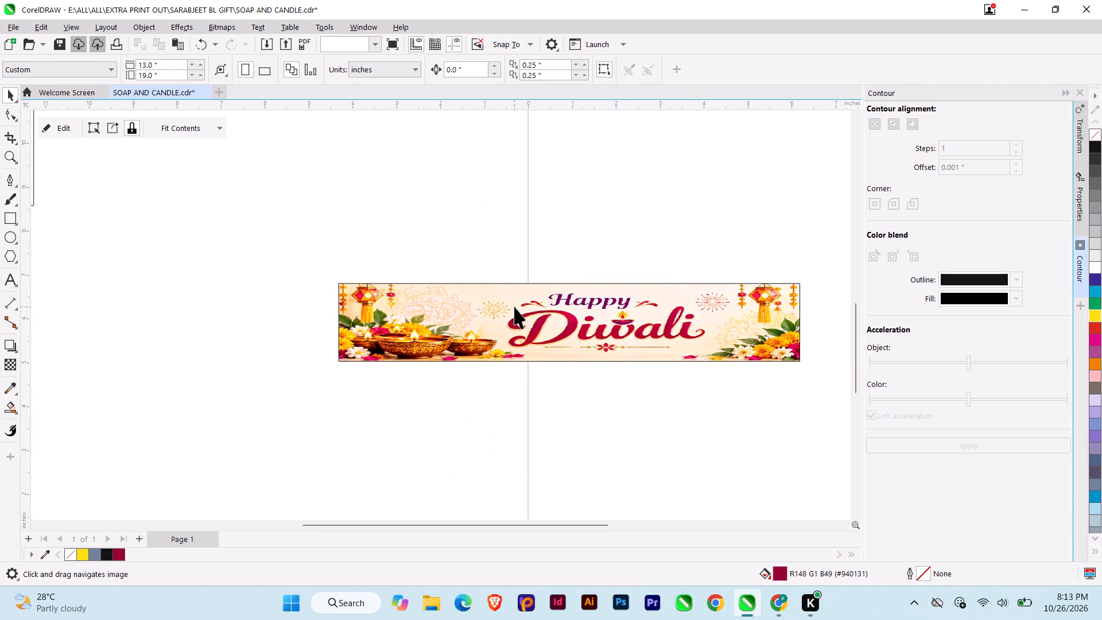
{"action": "middle_click_drag", "start_coordinate": [527, 304], "coordinate": [463, 320]}
{"action": "key", "text": "F9"}
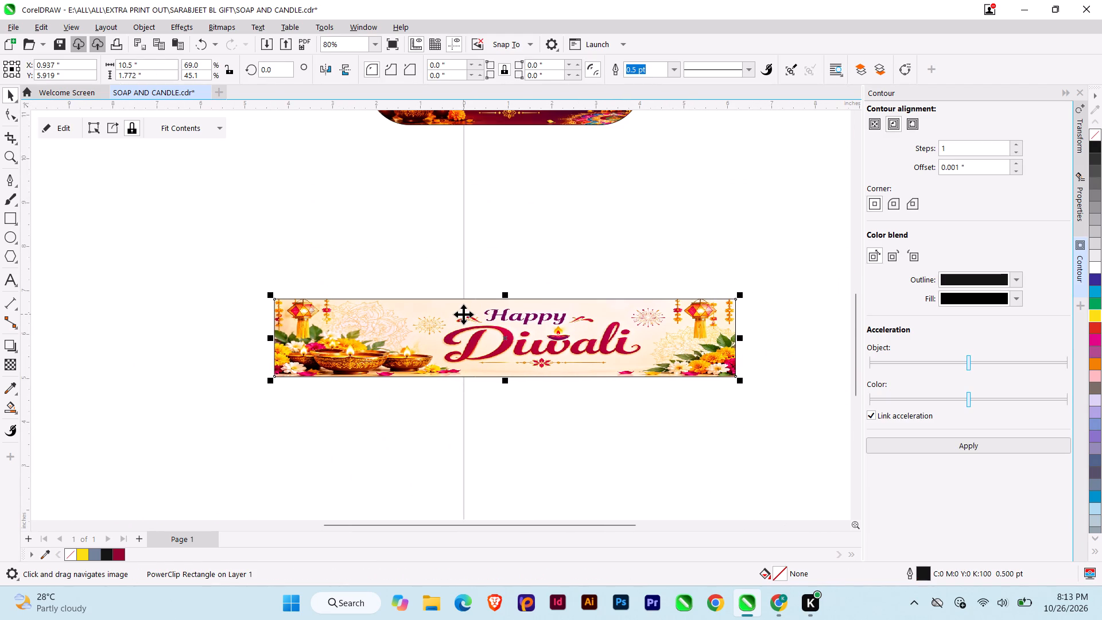
{"action": "left_click", "coordinate": [510, 247]}
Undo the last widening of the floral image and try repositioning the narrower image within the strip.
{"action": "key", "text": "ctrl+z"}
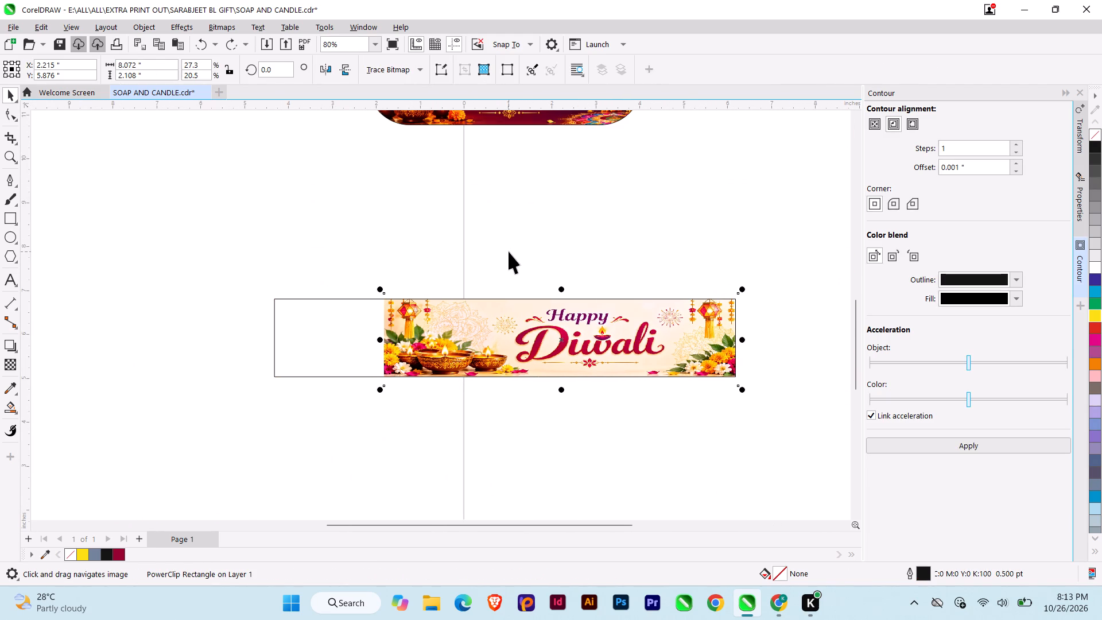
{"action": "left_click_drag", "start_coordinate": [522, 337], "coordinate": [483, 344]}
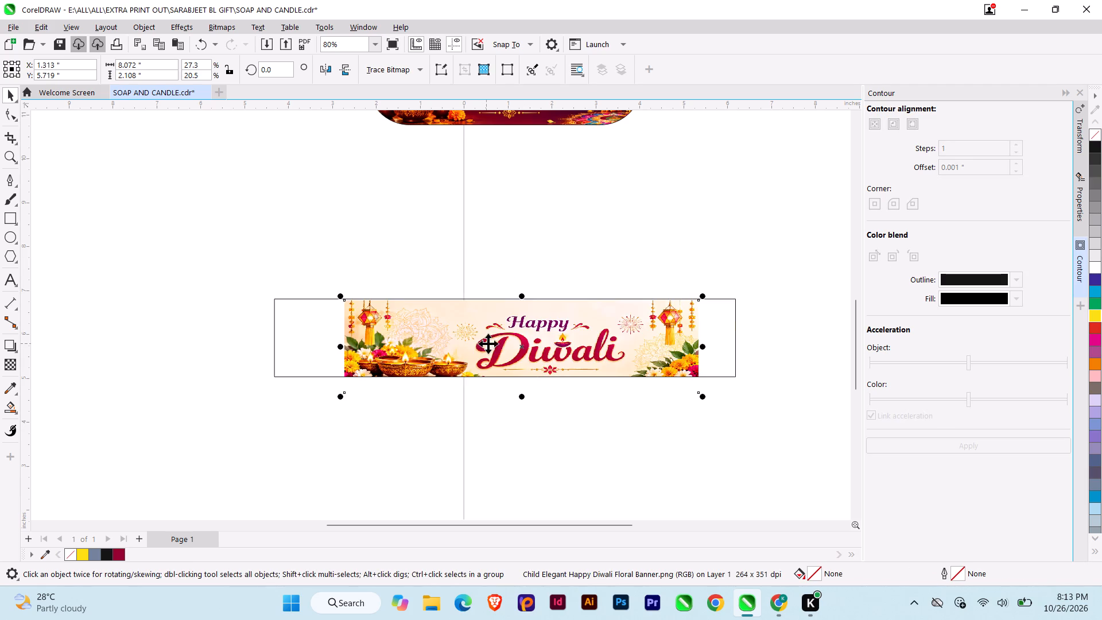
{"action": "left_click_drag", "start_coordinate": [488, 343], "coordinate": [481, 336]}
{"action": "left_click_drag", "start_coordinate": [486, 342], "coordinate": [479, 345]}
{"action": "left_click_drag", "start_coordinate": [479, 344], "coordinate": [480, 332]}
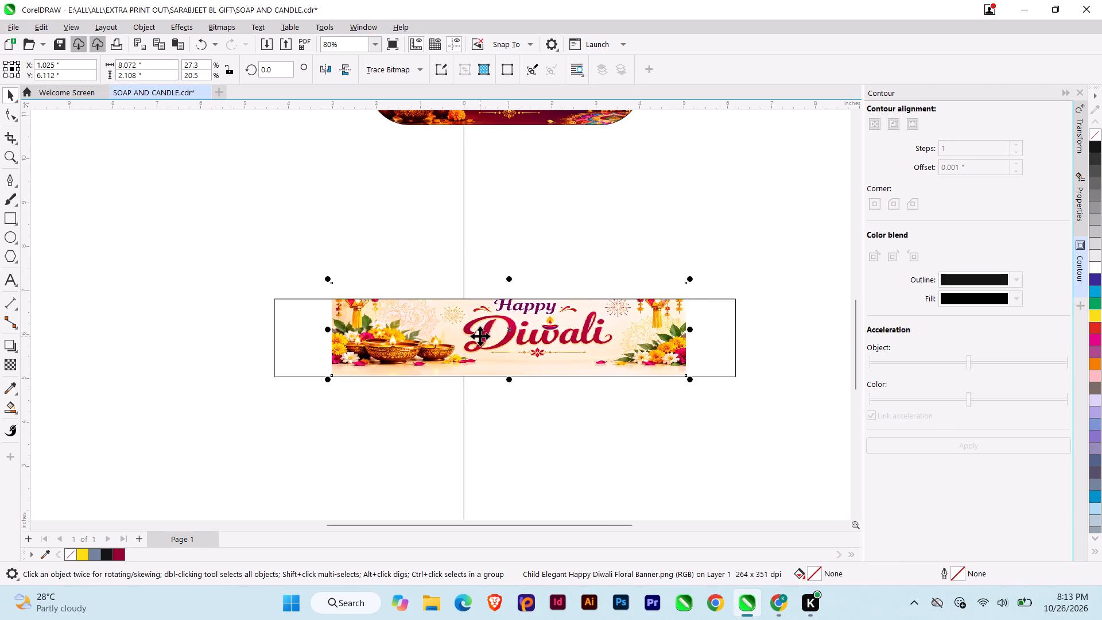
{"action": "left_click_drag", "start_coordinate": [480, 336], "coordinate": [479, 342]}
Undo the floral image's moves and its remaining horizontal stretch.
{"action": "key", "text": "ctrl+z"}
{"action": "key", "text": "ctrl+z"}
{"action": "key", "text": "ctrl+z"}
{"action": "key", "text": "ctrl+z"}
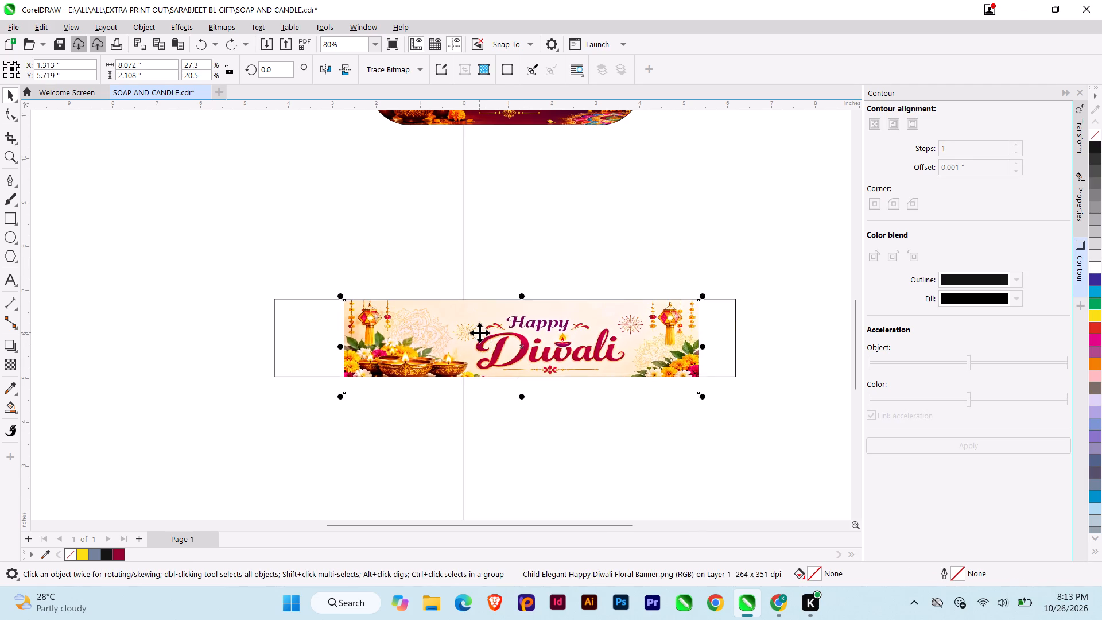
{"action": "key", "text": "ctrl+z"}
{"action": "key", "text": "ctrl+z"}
Examine close up how the unstretched floral image fits inside the strip frame.
{"action": "scroll", "coordinate": [544, 326], "scroll_direction": "up", "scroll_amount": 2}
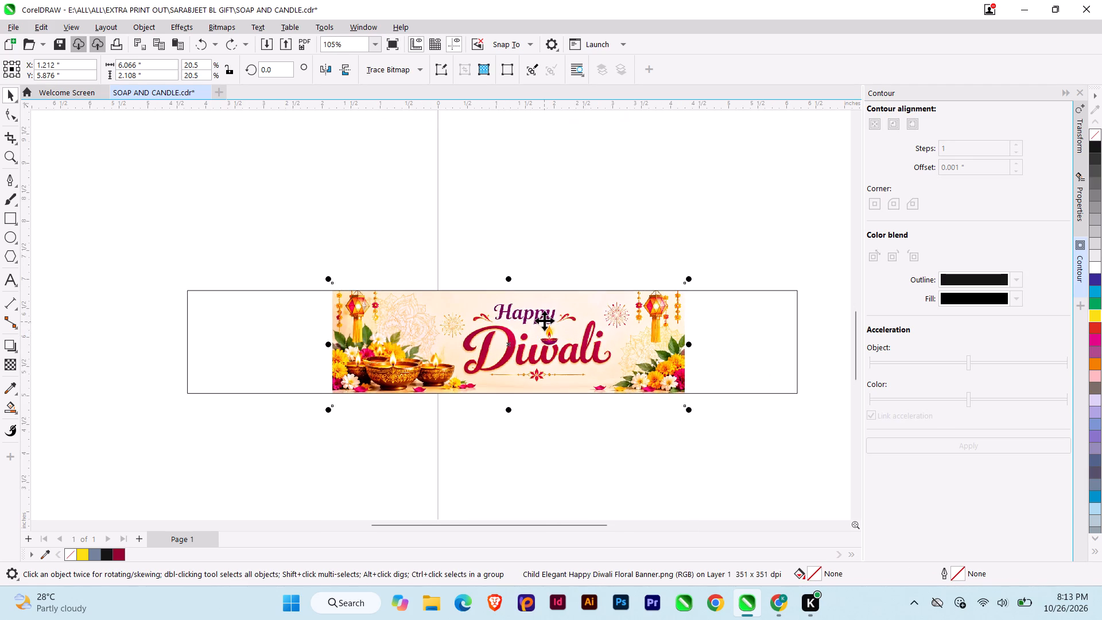
{"action": "scroll", "coordinate": [544, 319], "scroll_direction": "up", "scroll_amount": 1}
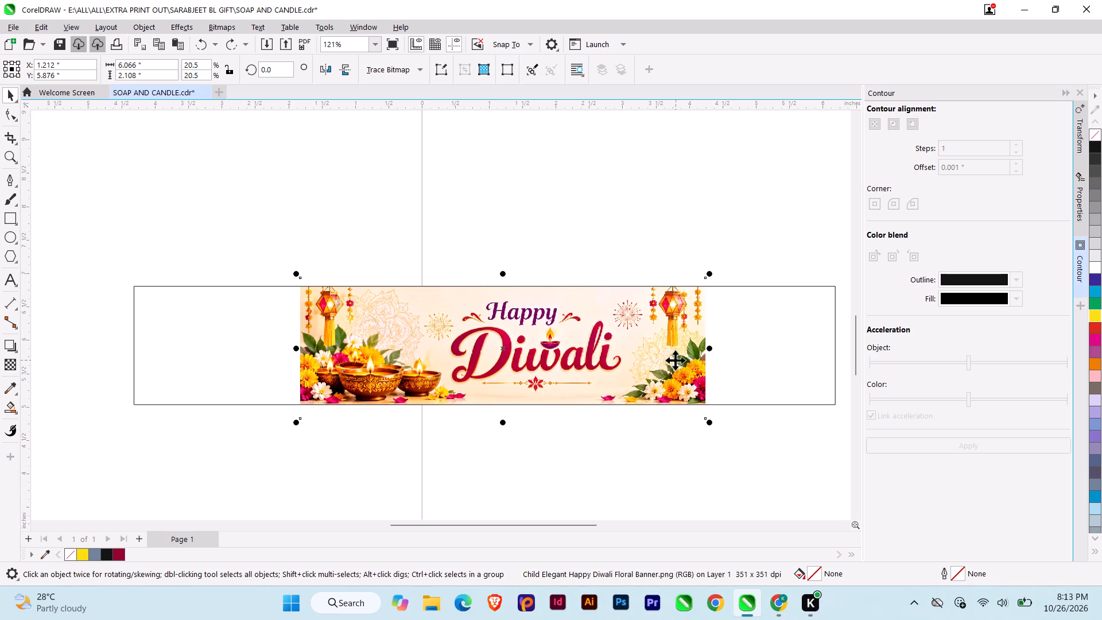
{"action": "scroll", "coordinate": [639, 378], "scroll_direction": "up", "scroll_amount": 3}
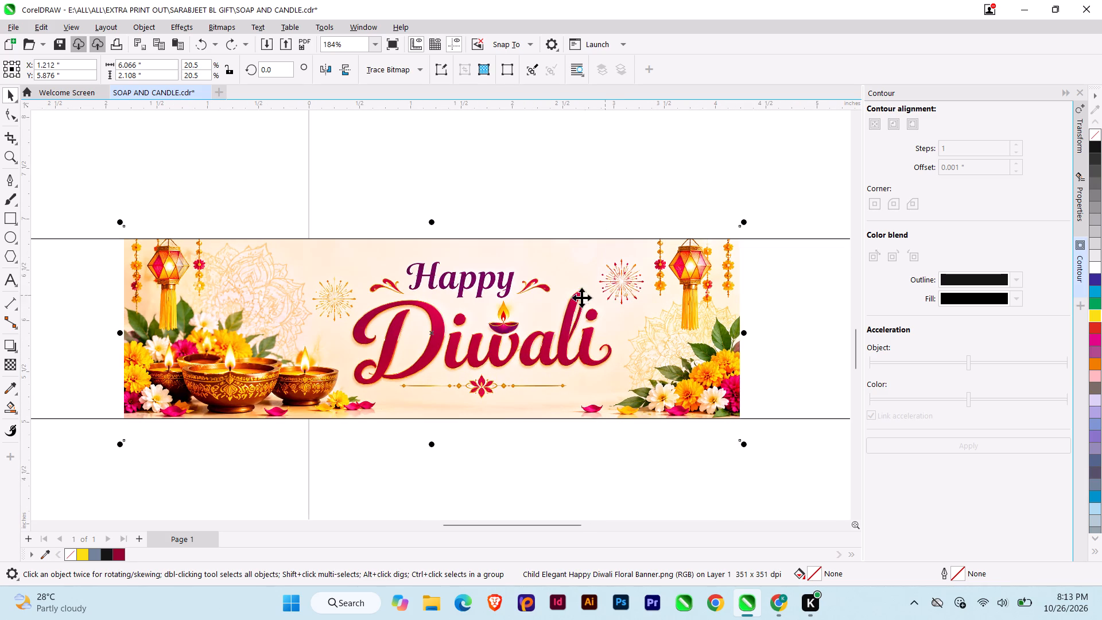
{"action": "left_click", "coordinate": [591, 181]}
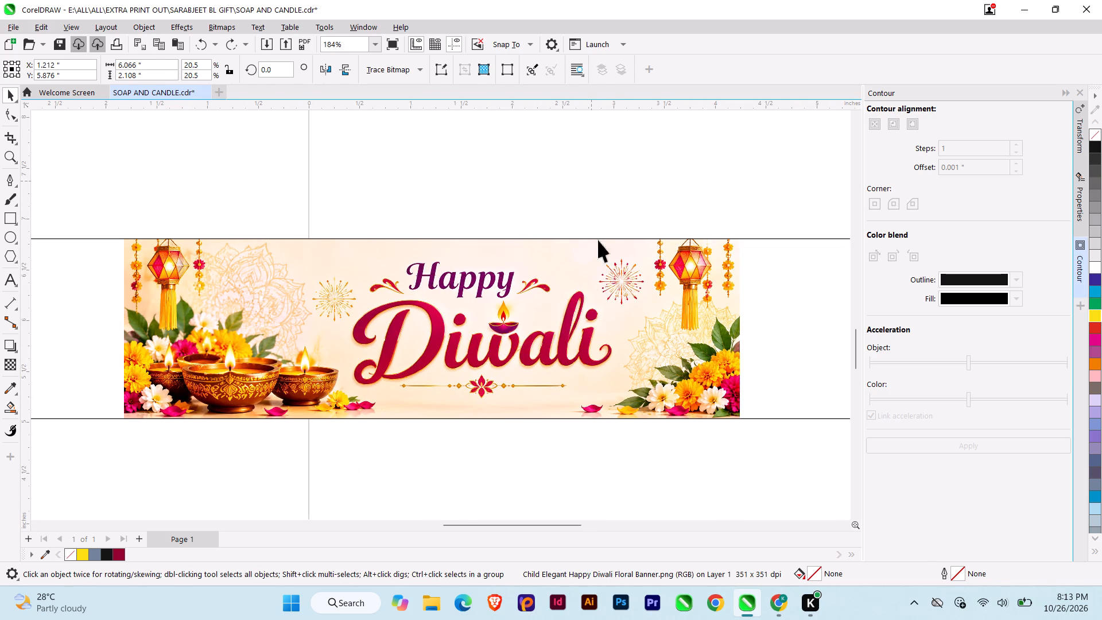
{"action": "left_click", "coordinate": [619, 317]}
{"action": "left_click", "coordinate": [619, 317]}
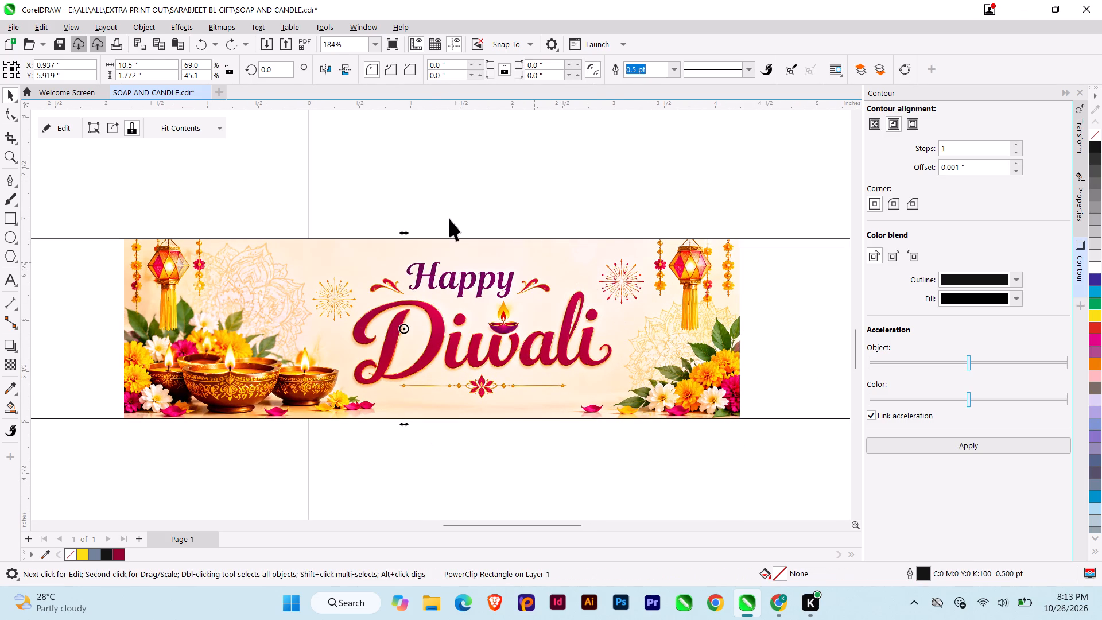
{"action": "left_click", "coordinate": [439, 206]}
Extract the floral image from the strip, move it below the frame, and PowerClip it back inside centred.
{"action": "left_click", "coordinate": [417, 314]}
{"action": "scroll", "coordinate": [413, 294], "scroll_direction": "down", "scroll_amount": 5}
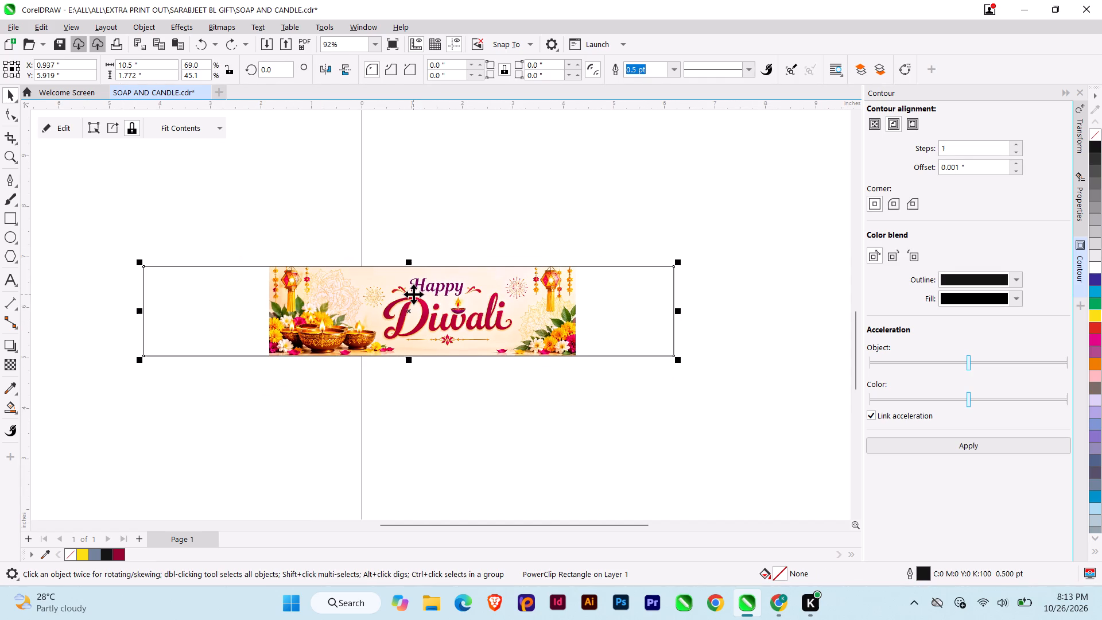
{"action": "key", "text": "x"}
{"action": "left_click", "coordinate": [458, 220]}
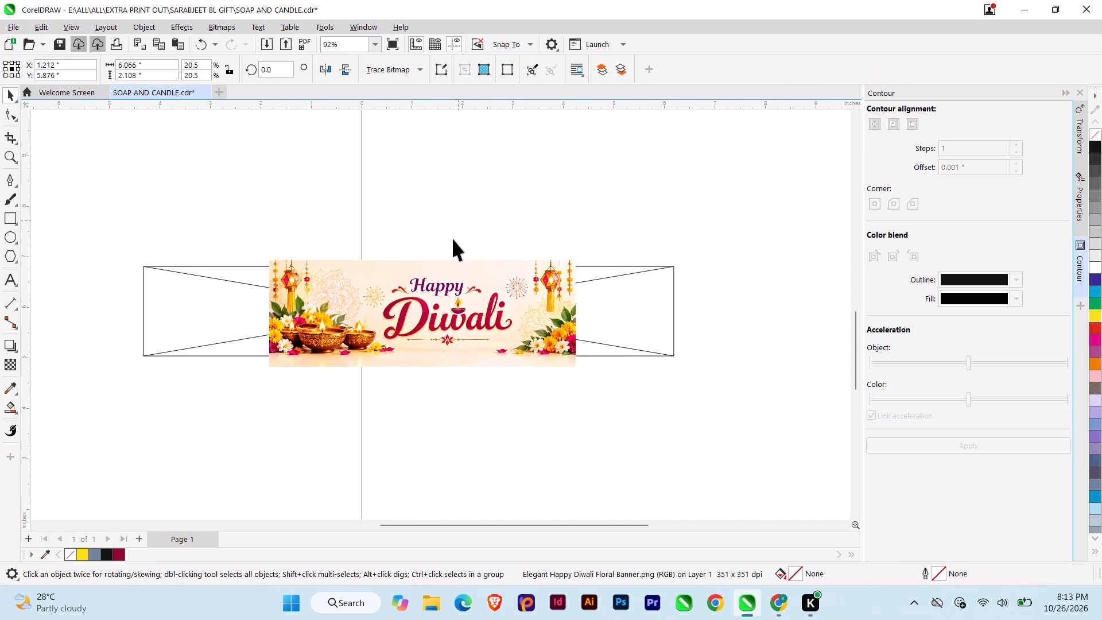
{"action": "left_click", "coordinate": [453, 292]}
{"action": "key", "text": "q"}
{"action": "left_click", "coordinate": [607, 309]}
{"action": "key", "text": "ctrl+z"}
{"action": "left_click_drag", "start_coordinate": [487, 302], "coordinate": [496, 436]}
{"action": "key", "text": "q"}
{"action": "left_click", "coordinate": [482, 326]}
{"action": "left_click", "coordinate": [464, 232]}
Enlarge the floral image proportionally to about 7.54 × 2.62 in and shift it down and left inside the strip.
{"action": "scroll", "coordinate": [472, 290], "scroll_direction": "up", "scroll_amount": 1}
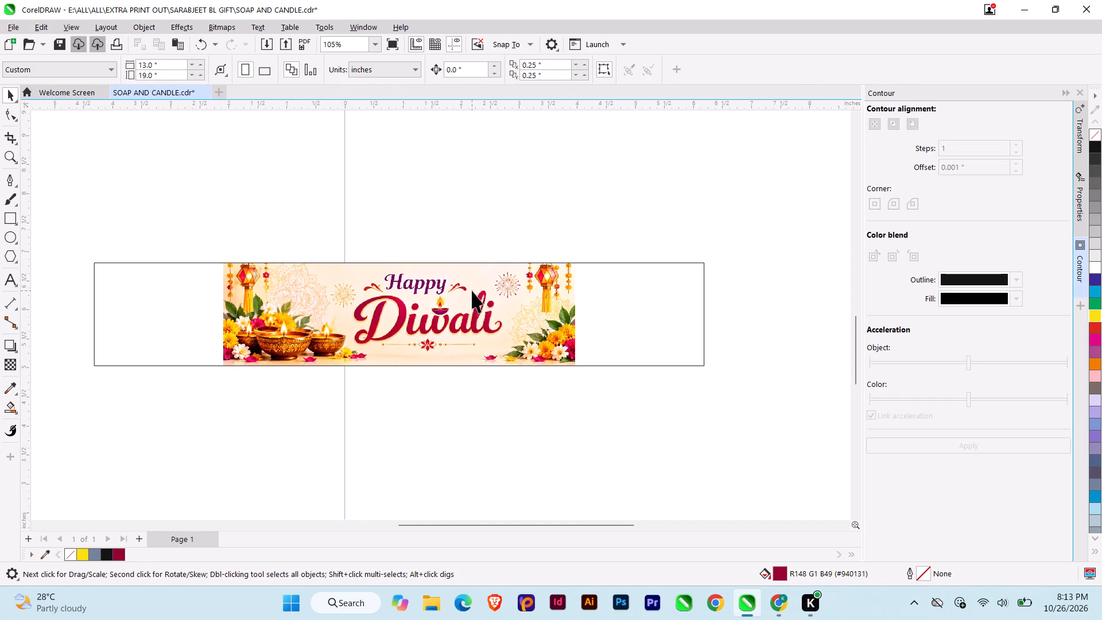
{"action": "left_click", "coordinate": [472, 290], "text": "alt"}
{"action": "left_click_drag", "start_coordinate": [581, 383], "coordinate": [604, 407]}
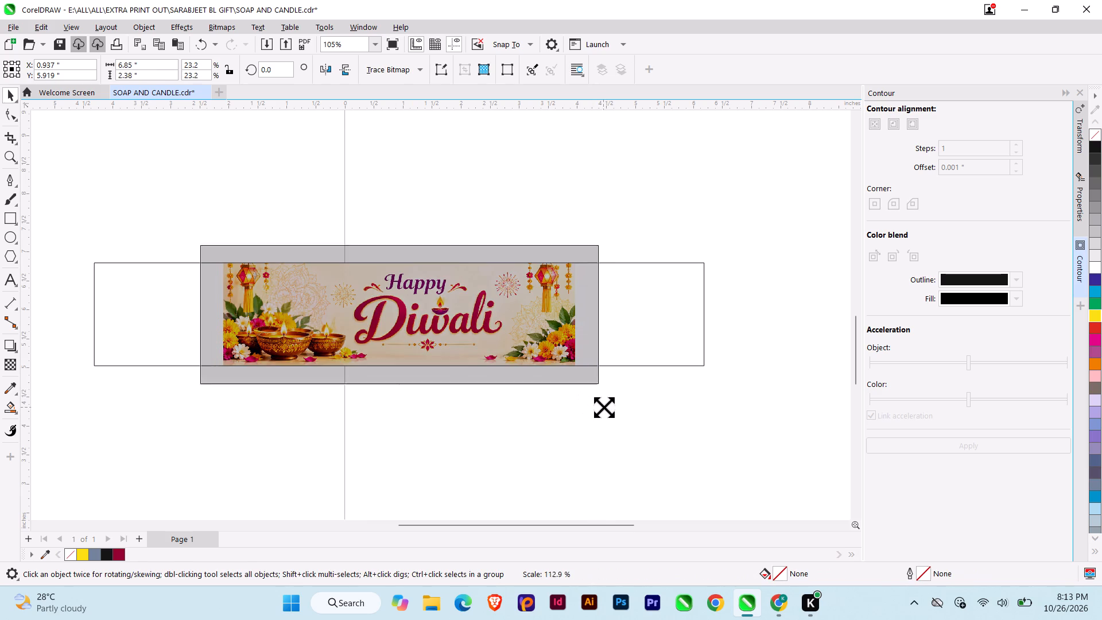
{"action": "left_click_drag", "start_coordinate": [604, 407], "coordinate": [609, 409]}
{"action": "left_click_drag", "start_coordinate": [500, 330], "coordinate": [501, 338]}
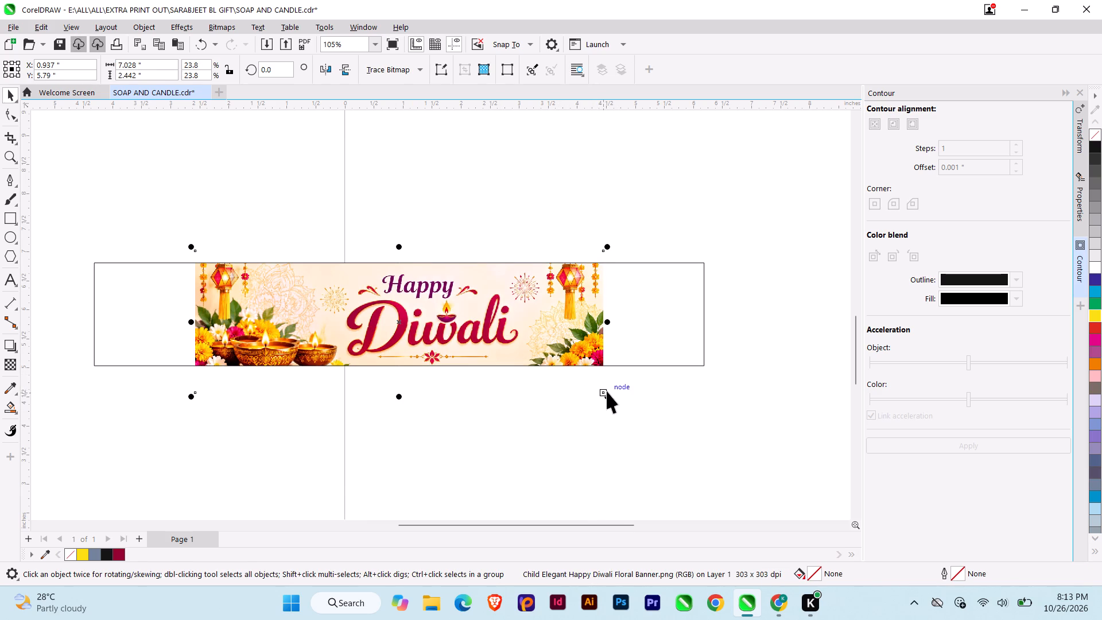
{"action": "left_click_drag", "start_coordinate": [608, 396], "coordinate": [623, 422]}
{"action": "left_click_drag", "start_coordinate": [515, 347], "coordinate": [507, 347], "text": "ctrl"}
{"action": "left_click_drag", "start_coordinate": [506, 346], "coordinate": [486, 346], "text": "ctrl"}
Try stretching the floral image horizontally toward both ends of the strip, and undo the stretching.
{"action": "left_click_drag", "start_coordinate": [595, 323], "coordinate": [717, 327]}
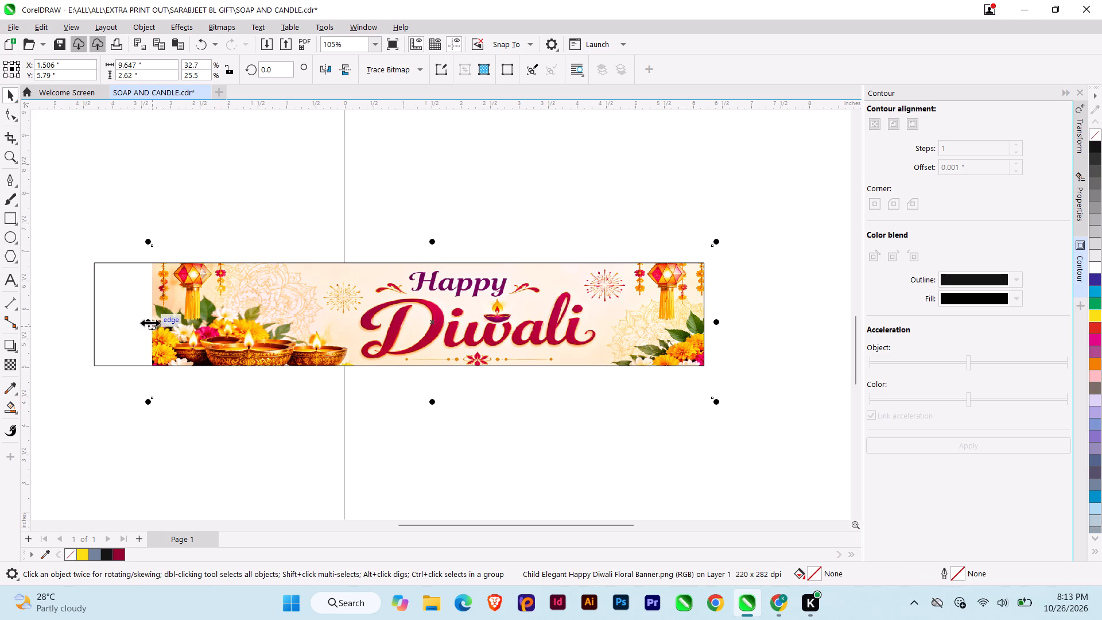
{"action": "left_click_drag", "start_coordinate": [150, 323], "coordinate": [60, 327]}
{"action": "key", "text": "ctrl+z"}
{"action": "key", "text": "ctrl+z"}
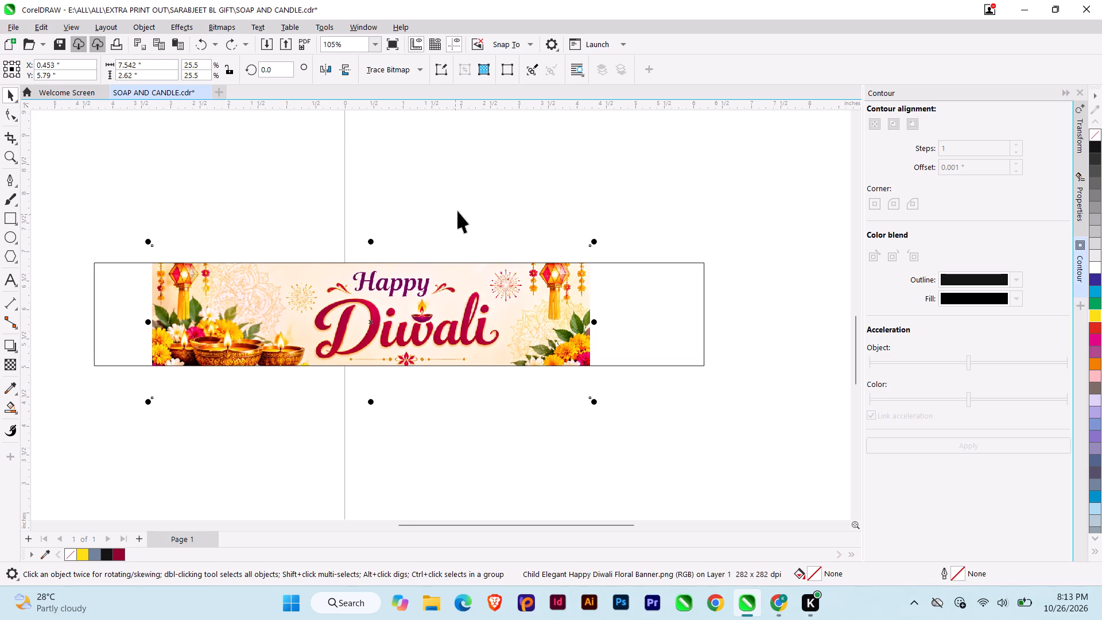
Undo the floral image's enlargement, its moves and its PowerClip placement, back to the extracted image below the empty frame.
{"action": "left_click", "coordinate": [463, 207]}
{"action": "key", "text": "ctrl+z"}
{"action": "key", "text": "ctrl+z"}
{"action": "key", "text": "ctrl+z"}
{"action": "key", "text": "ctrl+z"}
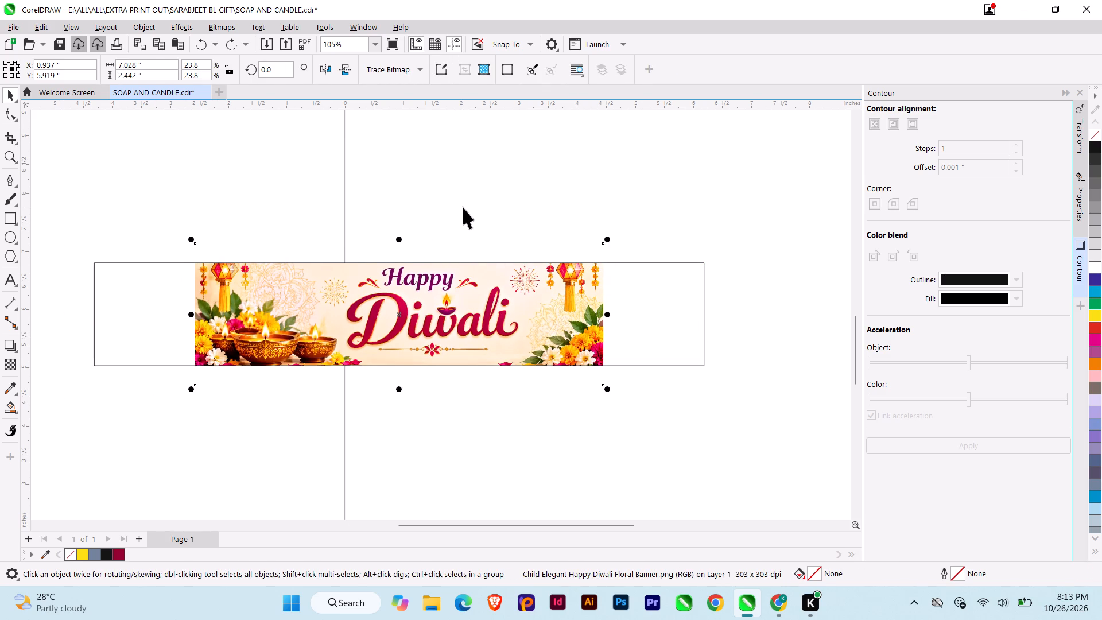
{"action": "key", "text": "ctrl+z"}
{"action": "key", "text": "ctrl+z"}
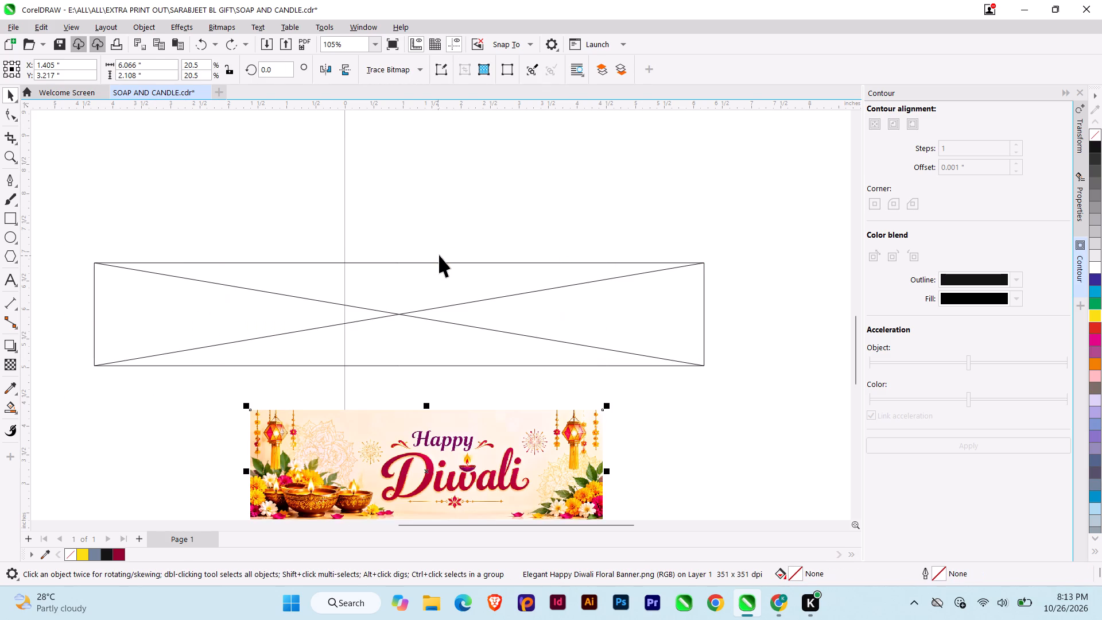
PowerClip the extracted floral image back inside the empty 10.5-inch strip frame.
{"action": "key", "text": "q"}
{"action": "left_click", "coordinate": [411, 325]}
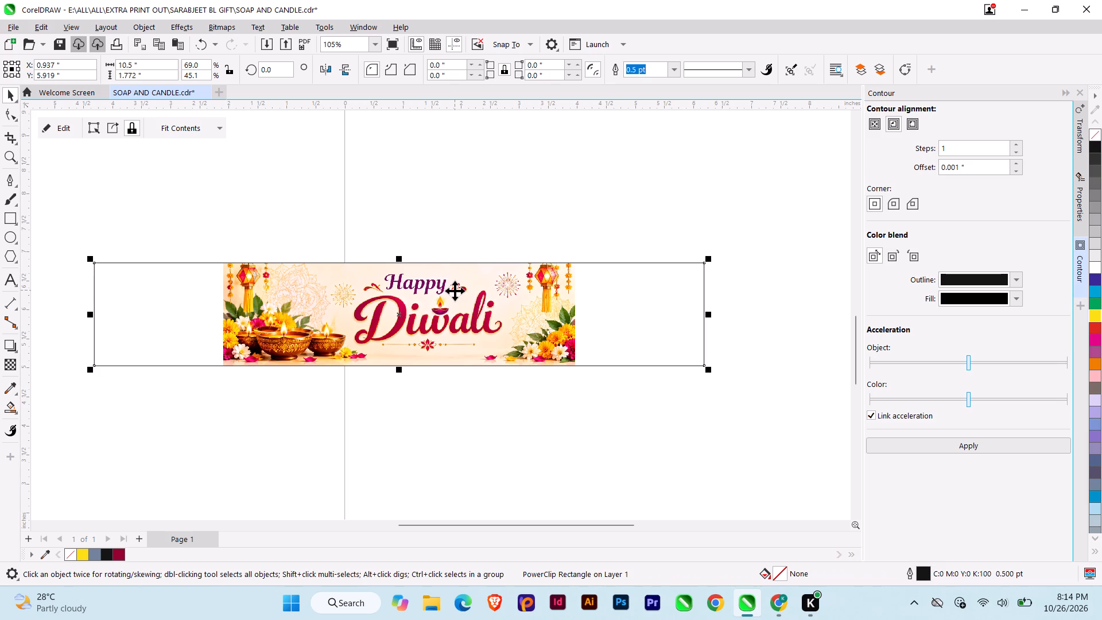
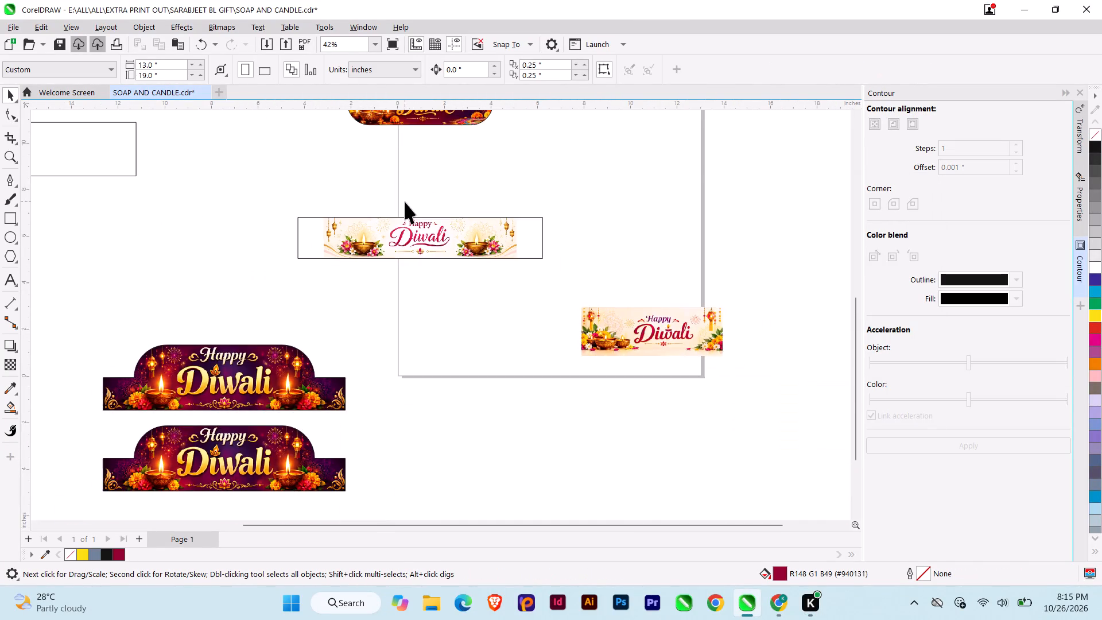
{"action": "scroll", "coordinate": [405, 201], "scroll_direction": "down", "scroll_amount": 3}
{"action": "middle_click_drag", "start_coordinate": [408, 204], "coordinate": [503, 280]}
{"action": "left_click", "coordinate": [259, 246]}
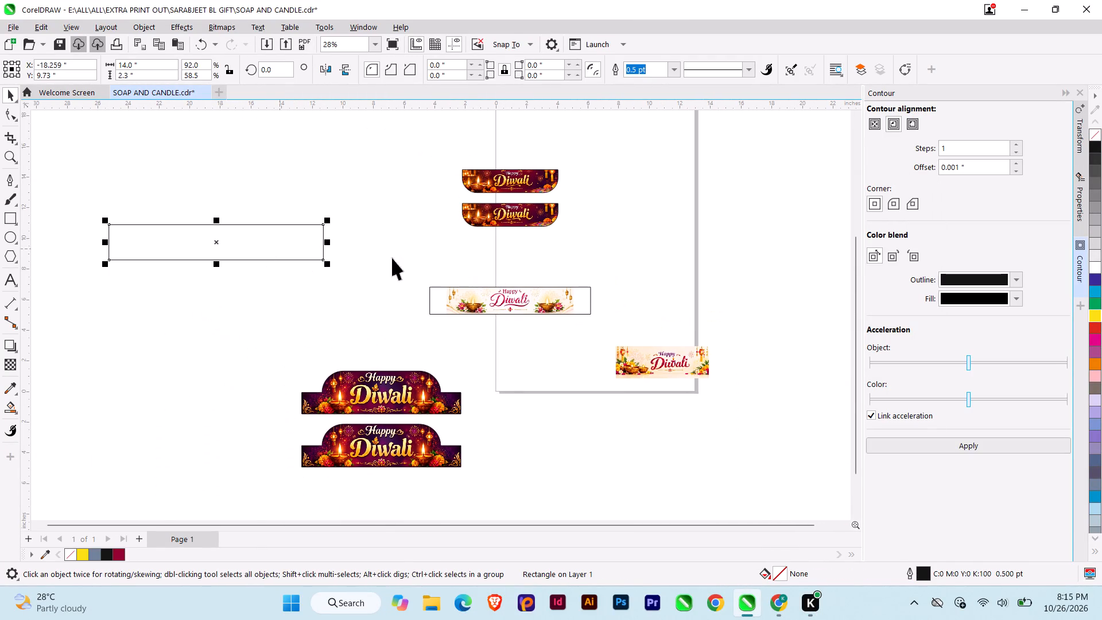
{"action": "left_click", "coordinate": [483, 286]}
{"action": "left_click", "coordinate": [494, 306]}
{"action": "key", "text": "x"}
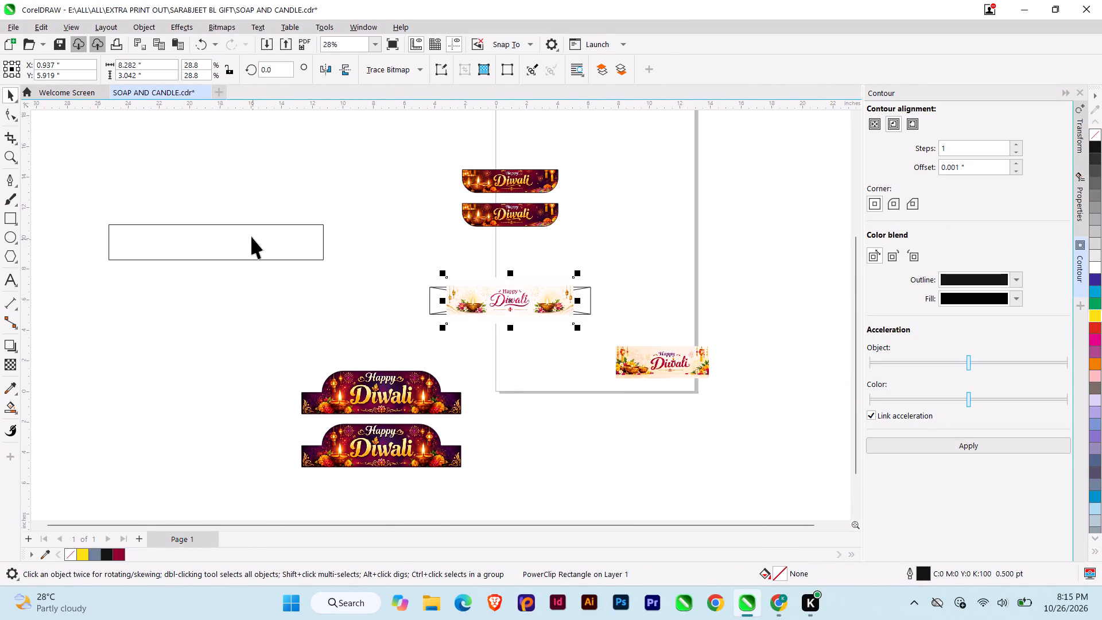
{"action": "key", "text": "q"}
{"action": "left_click", "coordinate": [251, 237]}
Proportionally enlarge the banner image inside the 14-inch rectangle to about 11.7 inches wide.
{"action": "scroll", "coordinate": [247, 238], "scroll_direction": "up", "scroll_amount": 1, "text": "alt"}
{"action": "middle_click_drag", "start_coordinate": [247, 238], "coordinate": [391, 273], "text": "alt"}
{"action": "left_click", "coordinate": [386, 278], "text": "alt"}
{"action": "scroll", "coordinate": [397, 282], "scroll_direction": "up", "scroll_amount": 3}
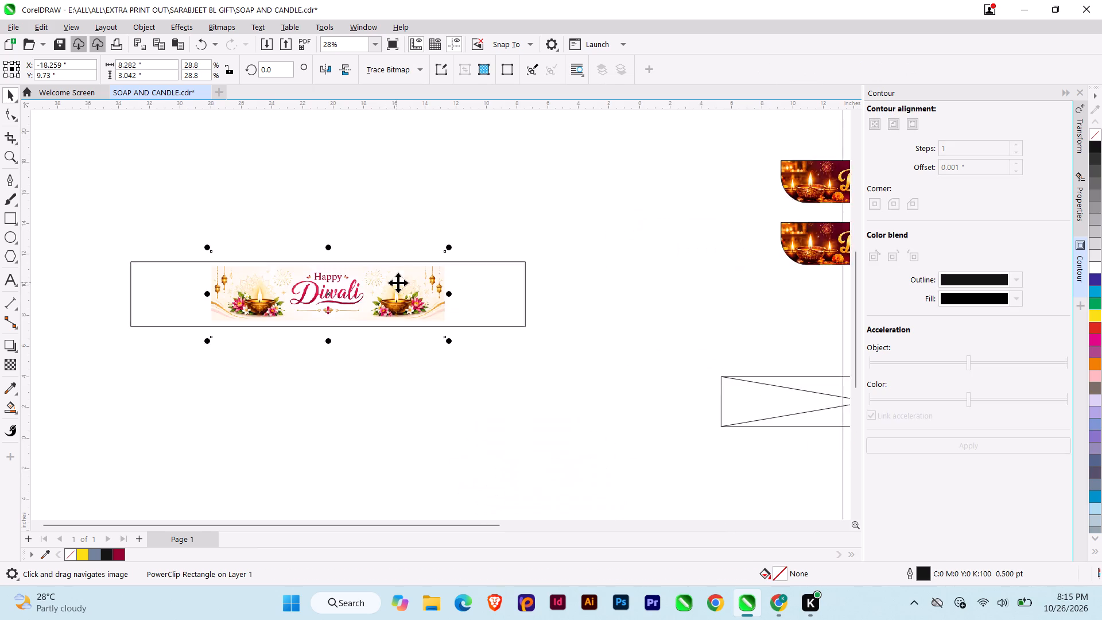
{"action": "scroll", "coordinate": [398, 282], "scroll_direction": "up", "scroll_amount": 4}
{"action": "left_click_drag", "start_coordinate": [464, 360], "coordinate": [496, 383]}
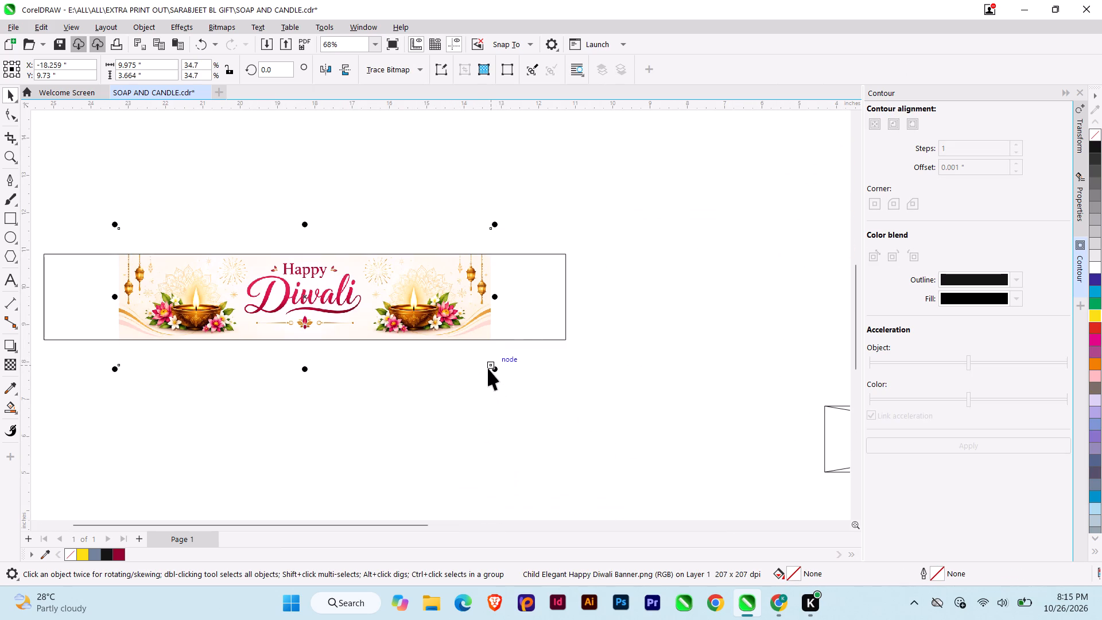
{"action": "left_click_drag", "start_coordinate": [496, 369], "coordinate": [512, 377]}
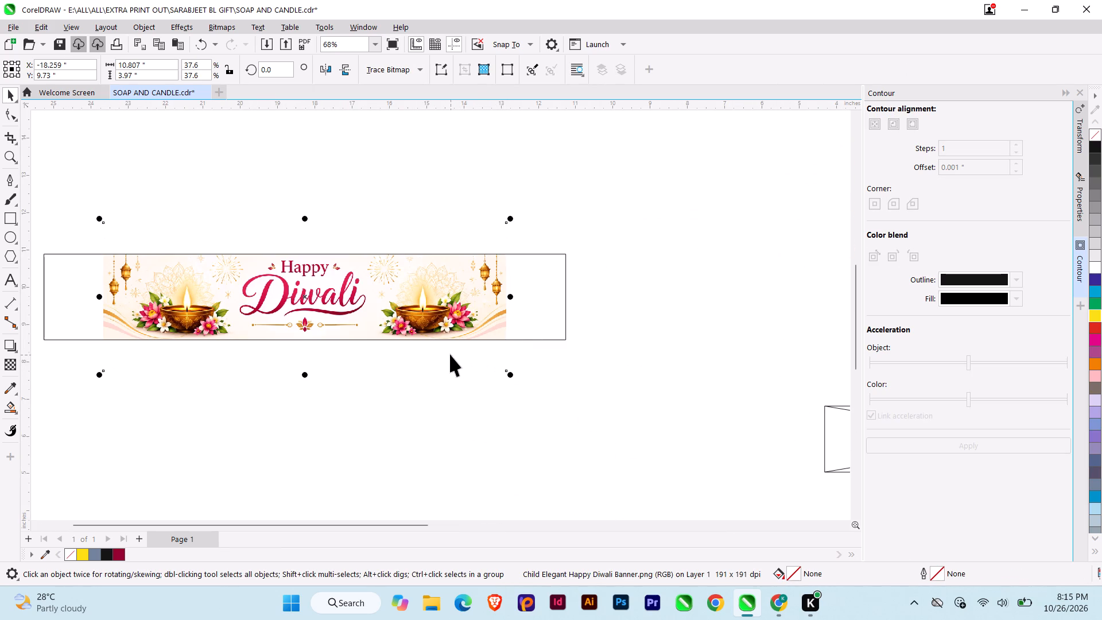
{"action": "left_click_drag", "start_coordinate": [511, 375], "coordinate": [528, 386]}
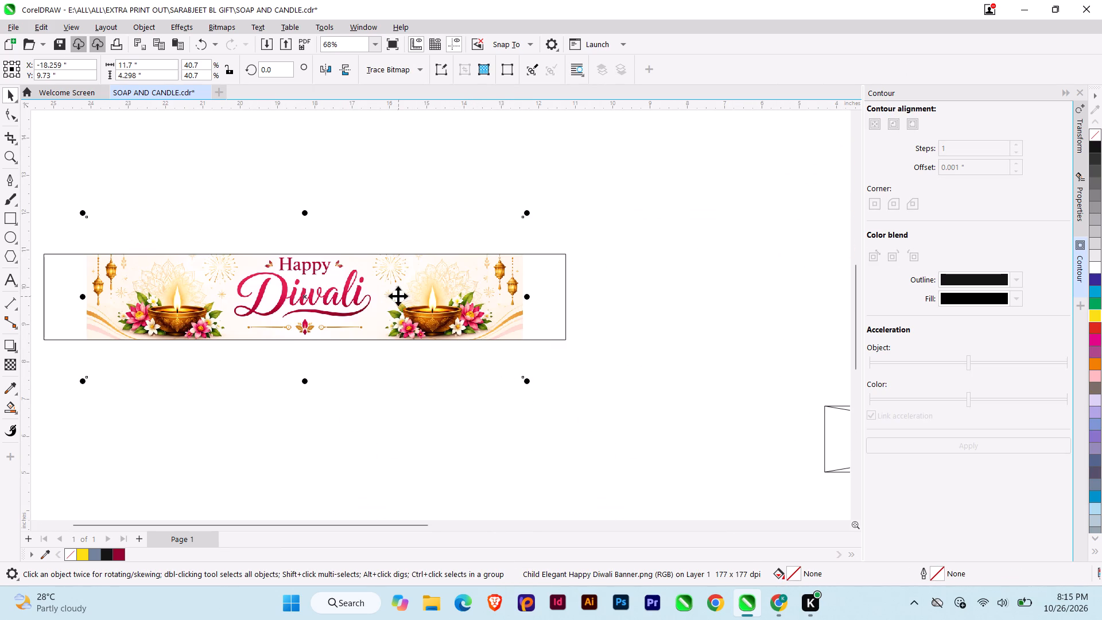
{"action": "left_click", "coordinate": [445, 380]}
Shift the clipped banner image slightly upward, scale it to about 12 inches wide, and stretch only its width to 14 inches.
{"action": "scroll", "coordinate": [437, 374], "scroll_direction": "up", "scroll_amount": 1}
{"action": "middle_click_drag", "start_coordinate": [437, 374], "coordinate": [534, 354]}
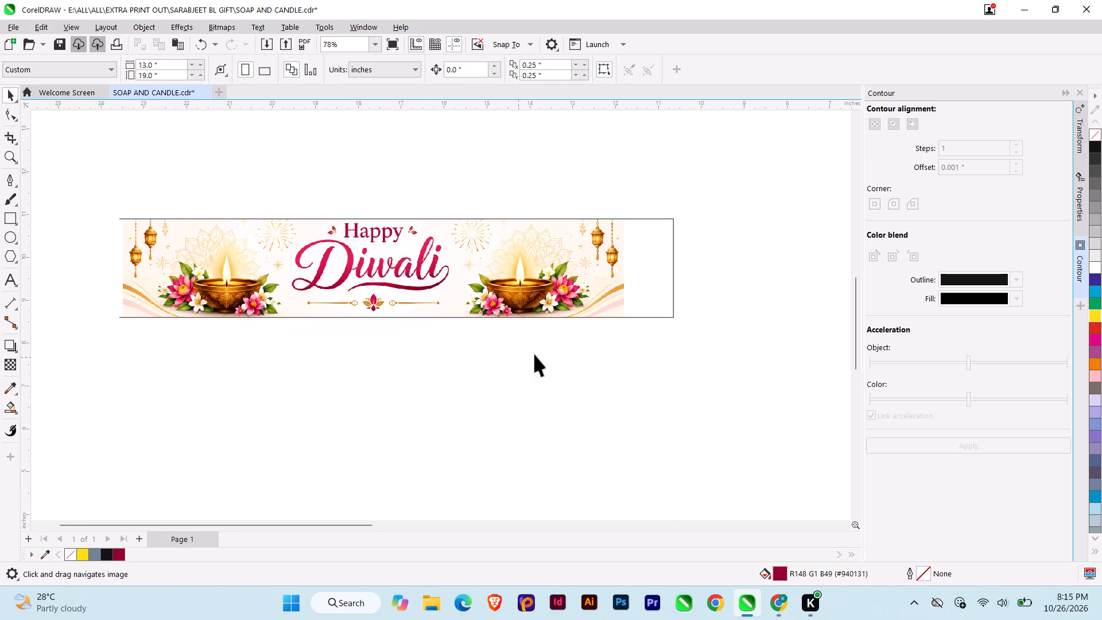
{"action": "middle_click_drag", "start_coordinate": [534, 354], "coordinate": [531, 355]}
{"action": "left_click", "coordinate": [581, 293]}
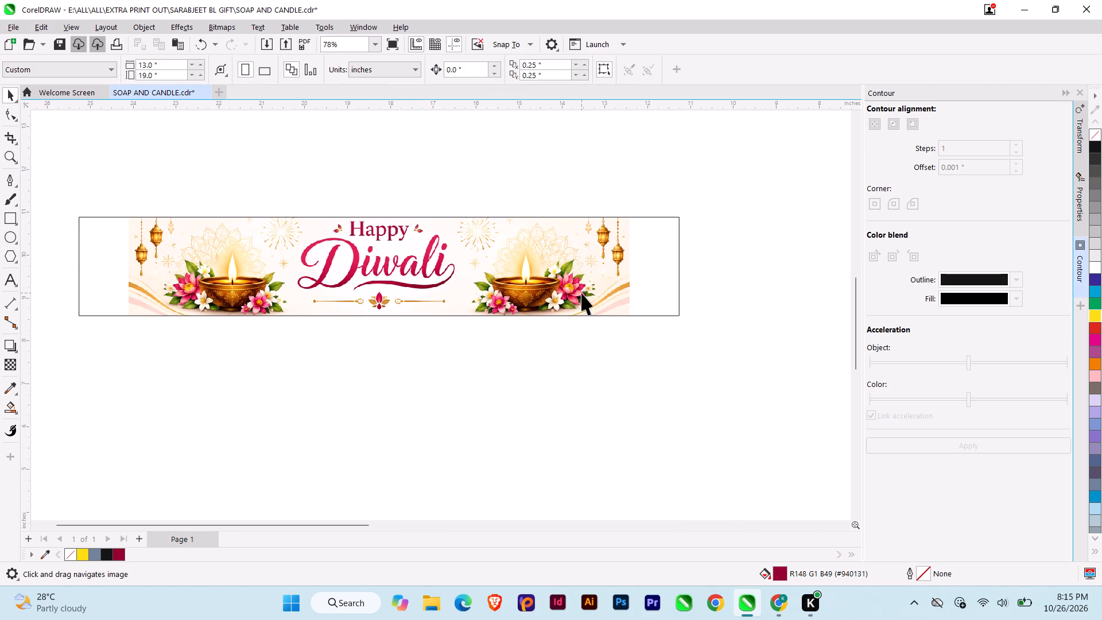
{"action": "scroll", "coordinate": [445, 272], "scroll_direction": "up", "scroll_amount": 1}
{"action": "left_click", "coordinate": [440, 265], "text": "alt"}
{"action": "left_click_drag", "start_coordinate": [392, 261], "coordinate": [394, 270], "text": "ctrl"}
{"action": "left_click_drag", "start_coordinate": [400, 267], "coordinate": [403, 257]}
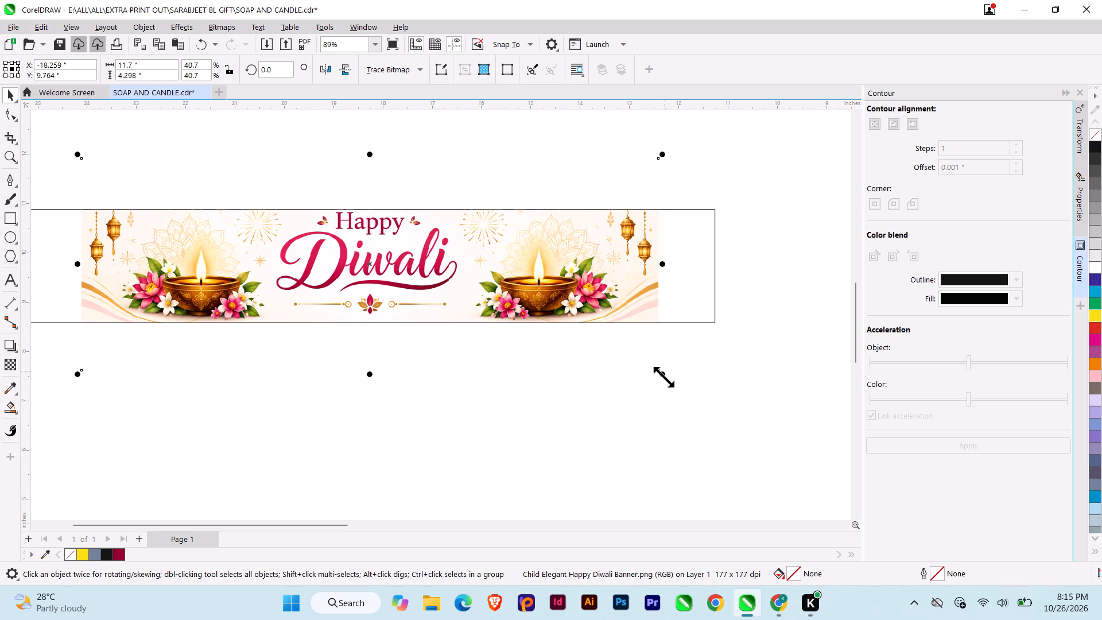
{"action": "left_click_drag", "start_coordinate": [663, 377], "coordinate": [671, 379]}
{"action": "left_click", "coordinate": [414, 286], "text": "ctrl"}
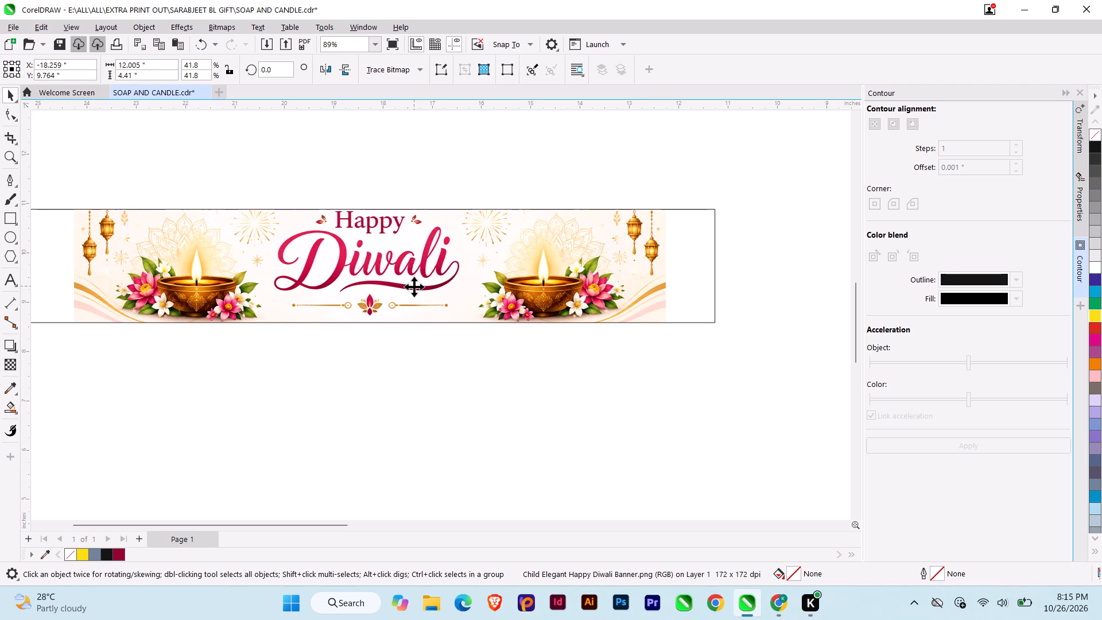
{"action": "left_click", "coordinate": [469, 293]}
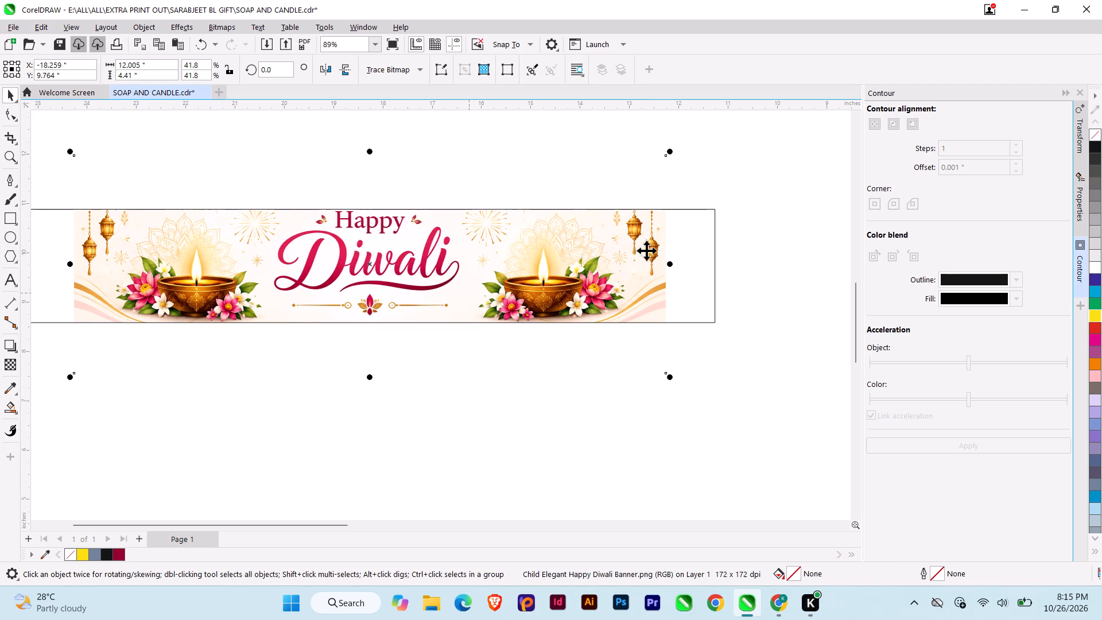
{"action": "left_click_drag", "start_coordinate": [674, 264], "coordinate": [725, 273]}
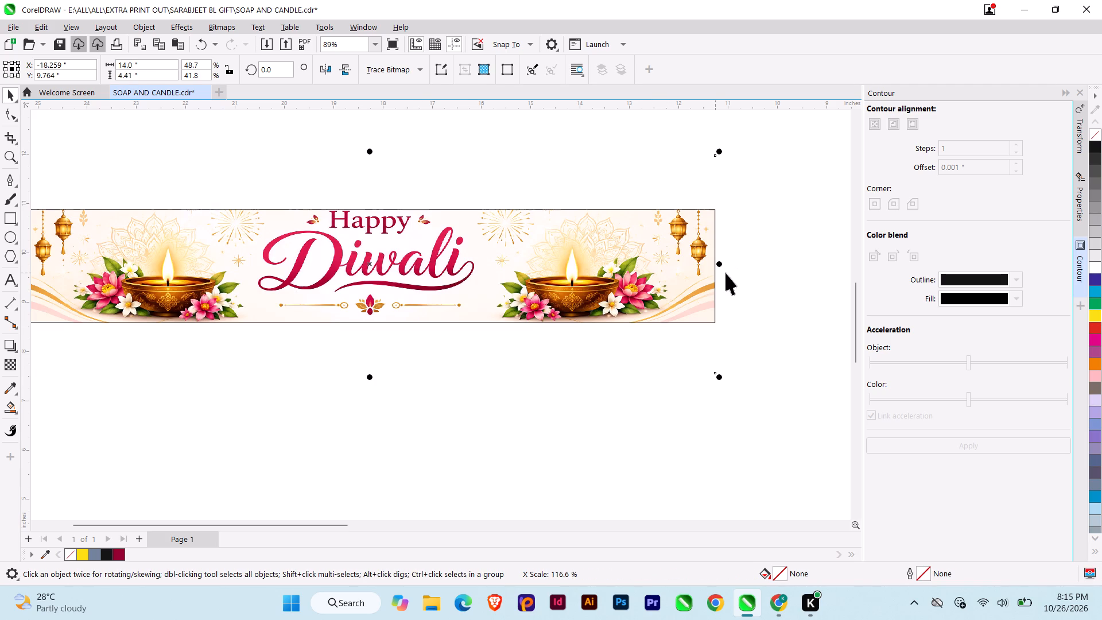
Shift the 14-inch banner image slightly down in its frame and reduce its height to about 4.3 inches.
{"action": "middle_click_drag", "start_coordinate": [448, 243], "coordinate": [534, 250]}
{"action": "scroll", "coordinate": [534, 250], "scroll_direction": "up", "scroll_amount": 1}
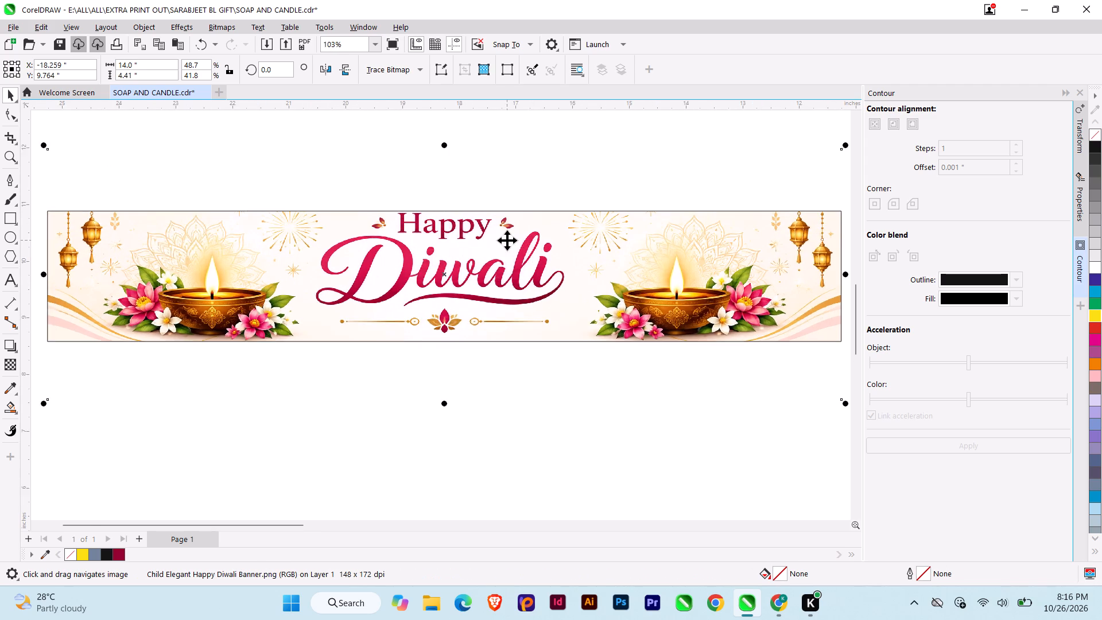
{"action": "scroll", "coordinate": [507, 240], "scroll_direction": "up", "scroll_amount": 2}
{"action": "left_click_drag", "start_coordinate": [496, 241], "coordinate": [495, 252]}
{"action": "left_click_drag", "start_coordinate": [492, 251], "coordinate": [492, 246]}
{"action": "scroll", "coordinate": [456, 234], "scroll_direction": "down", "scroll_amount": 3}
{"action": "scroll", "coordinate": [432, 160], "scroll_direction": "down", "scroll_amount": 6}
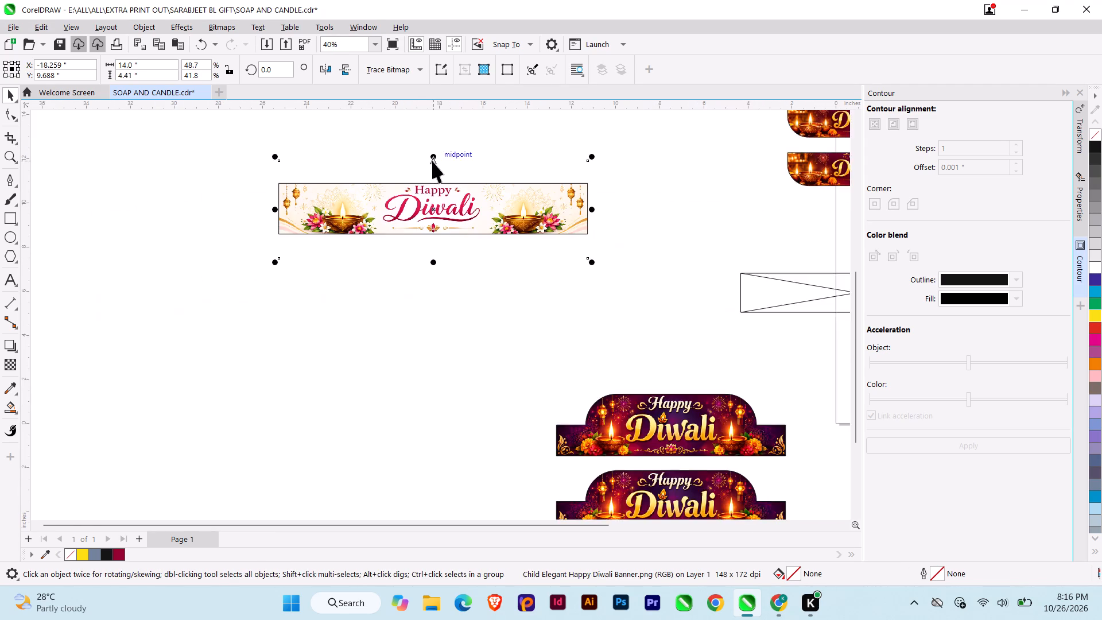
{"action": "scroll", "coordinate": [432, 161], "scroll_direction": "up", "scroll_amount": 19}
{"action": "left_click_drag", "start_coordinate": [442, 150], "coordinate": [445, 161]}
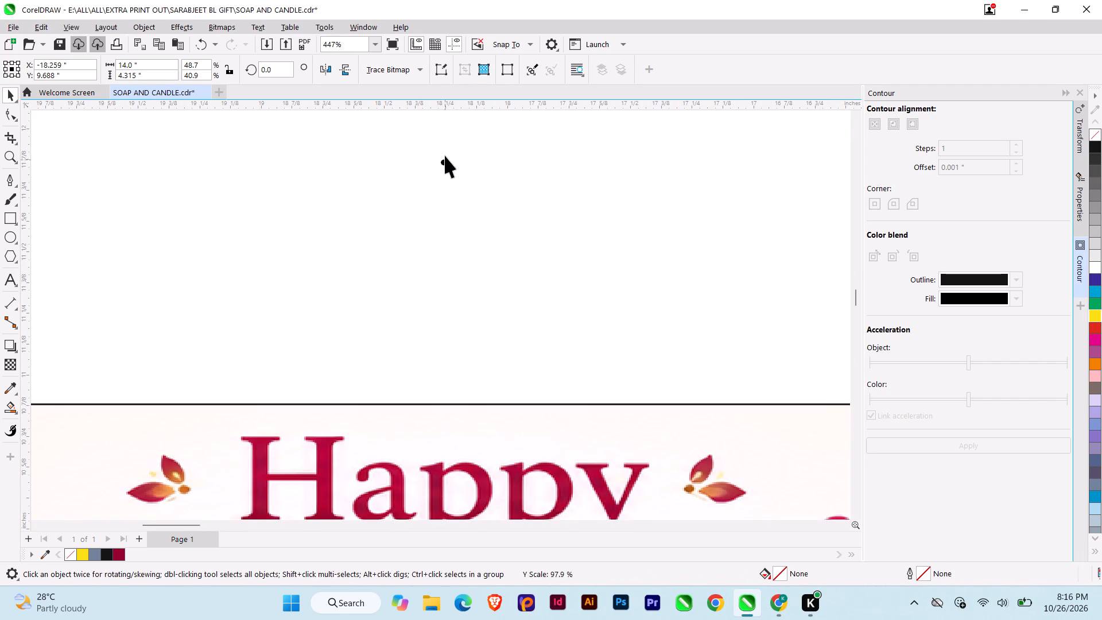
{"action": "scroll", "coordinate": [444, 146], "scroll_direction": "down", "scroll_amount": 16}
{"action": "left_click", "coordinate": [476, 300]}
Duplicate the 14-inch strip below itself, extract the copy's banner image, and PowerClip it into the emptied 10.5-inch frame.
{"action": "middle_click_drag", "start_coordinate": [474, 257], "coordinate": [358, 323]}
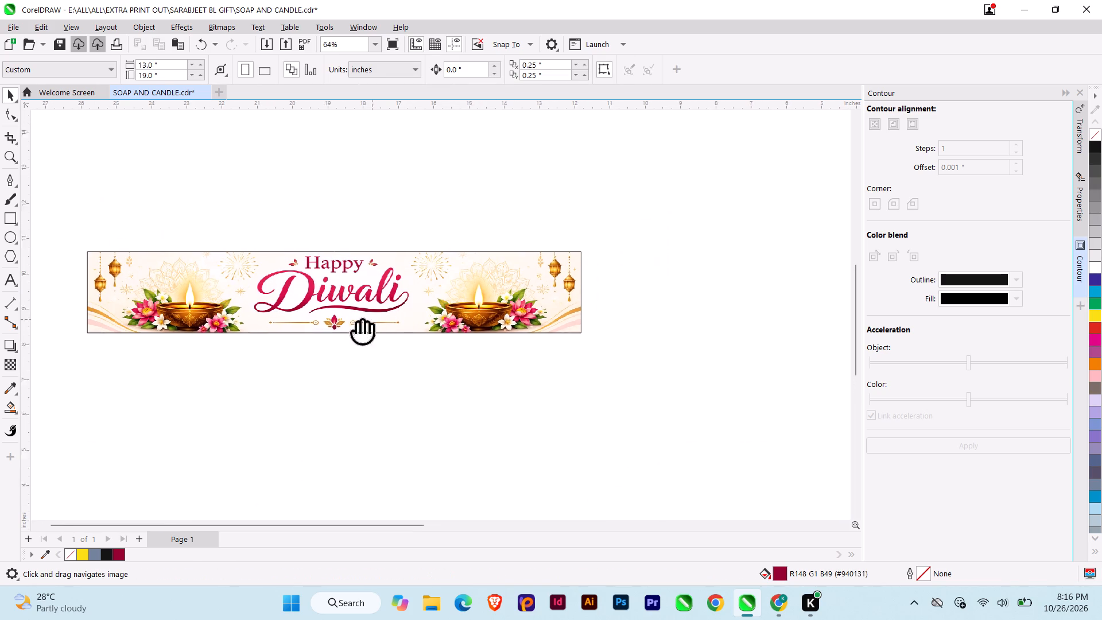
{"action": "middle_click_drag", "start_coordinate": [358, 323], "coordinate": [348, 327]}
{"action": "scroll", "coordinate": [354, 299], "scroll_direction": "down", "scroll_amount": 6}
{"action": "left_click", "coordinate": [356, 298]}
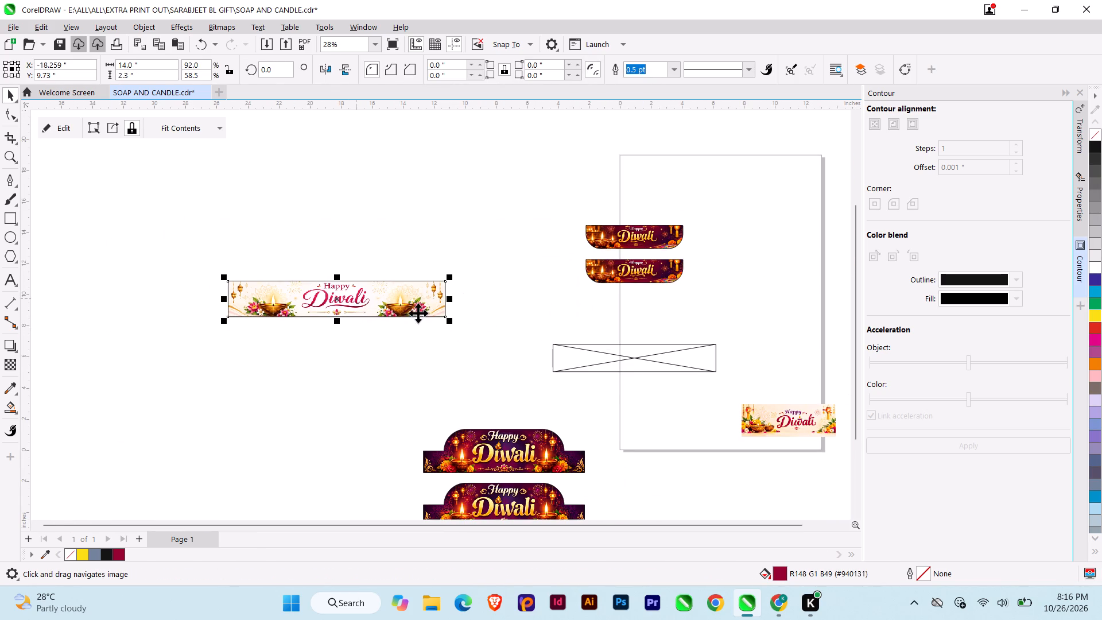
{"action": "left_click_drag", "start_coordinate": [394, 304], "coordinate": [392, 404]}
{"action": "right_click", "coordinate": [392, 404]}
{"action": "key", "text": "x"}
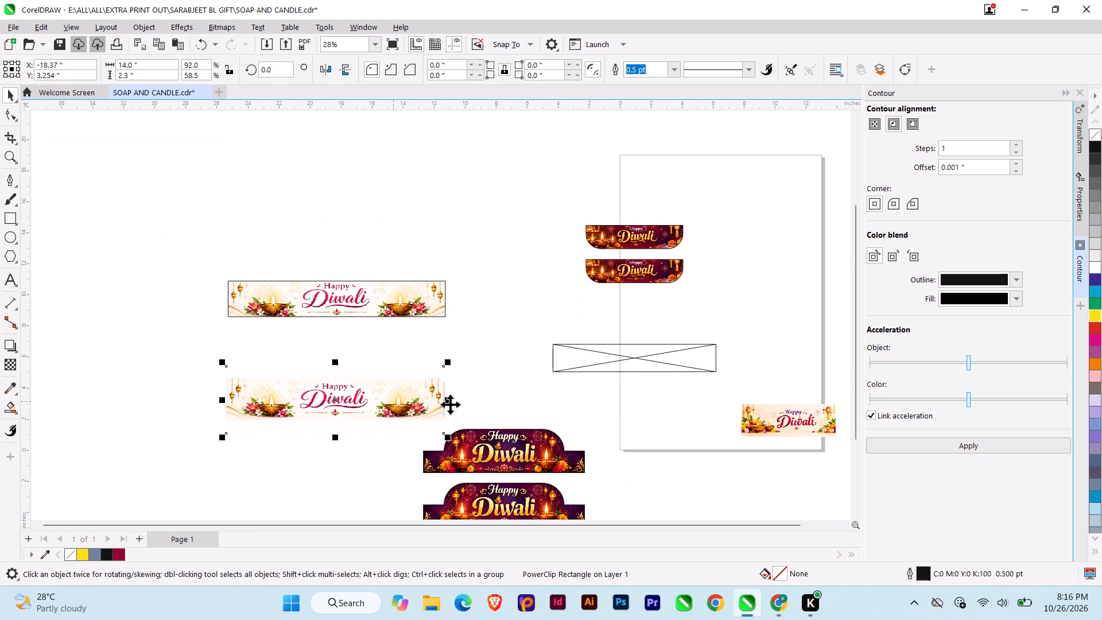
{"action": "key", "text": "q"}
{"action": "left_click", "coordinate": [568, 349]}
Delete the empty frame left over from the duplicated 14-inch strip.
{"action": "left_click", "coordinate": [352, 404]}
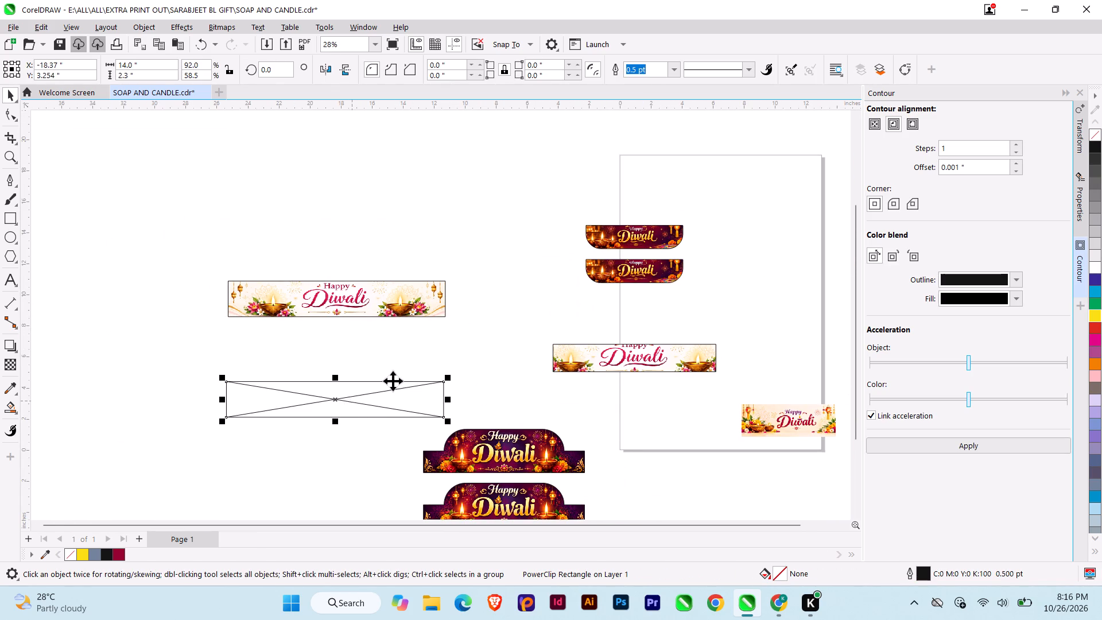
{"action": "key", "text": "Delete"}
Proportionally shrink the banner image inside the 10.5-inch strip to about 10.6 inches wide.
{"action": "left_click", "coordinate": [589, 349]}
{"action": "left_click", "coordinate": [589, 351], "text": "alt"}
{"action": "middle_click_drag", "start_coordinate": [646, 360], "coordinate": [517, 332]}
{"action": "scroll", "coordinate": [560, 343], "scroll_direction": "up", "scroll_amount": 5}
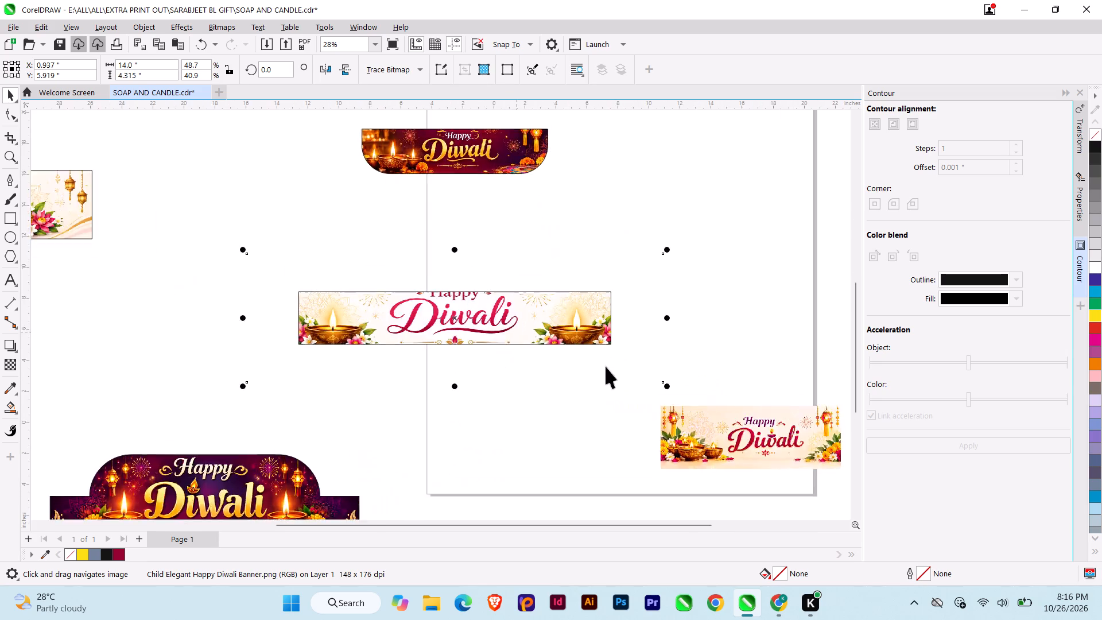
{"action": "scroll", "coordinate": [606, 366], "scroll_direction": "up", "scroll_amount": 3}
{"action": "left_click_drag", "start_coordinate": [691, 396], "coordinate": [663, 389]}
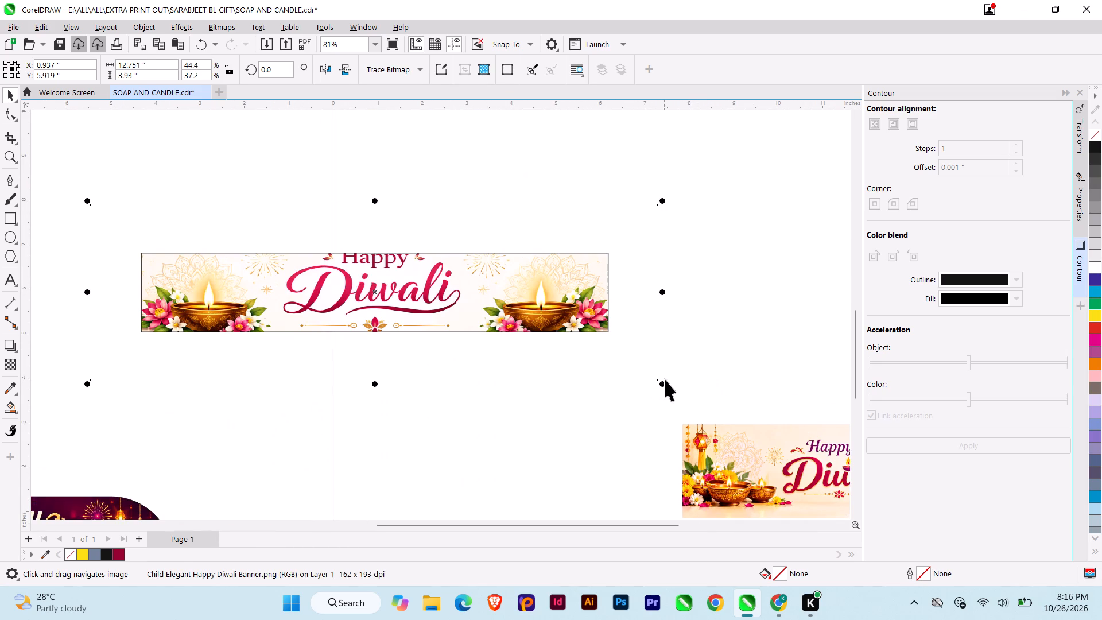
{"action": "left_click_drag", "start_coordinate": [661, 385], "coordinate": [636, 378]}
{"action": "left_click_drag", "start_coordinate": [638, 377], "coordinate": [628, 374]}
{"action": "left_click", "coordinate": [628, 374]}
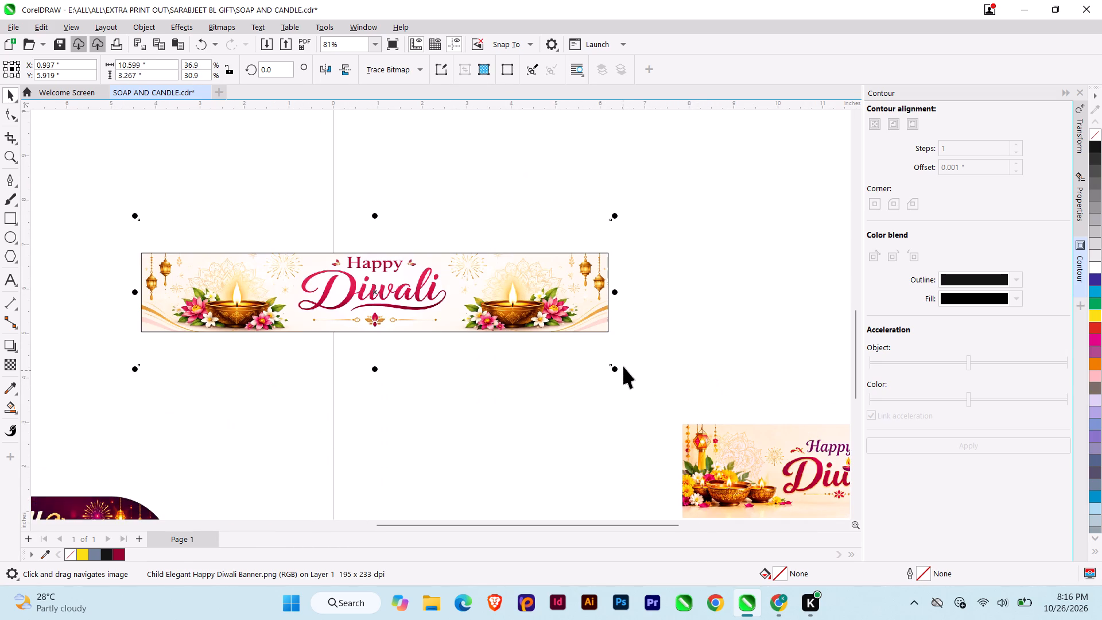
Stretch the height of the banner image in the 10.5-inch strip to about 3.43 inches.
{"action": "scroll", "coordinate": [378, 241], "scroll_direction": "up", "scroll_amount": 5}
{"action": "left_click_drag", "start_coordinate": [372, 199], "coordinate": [371, 196]}
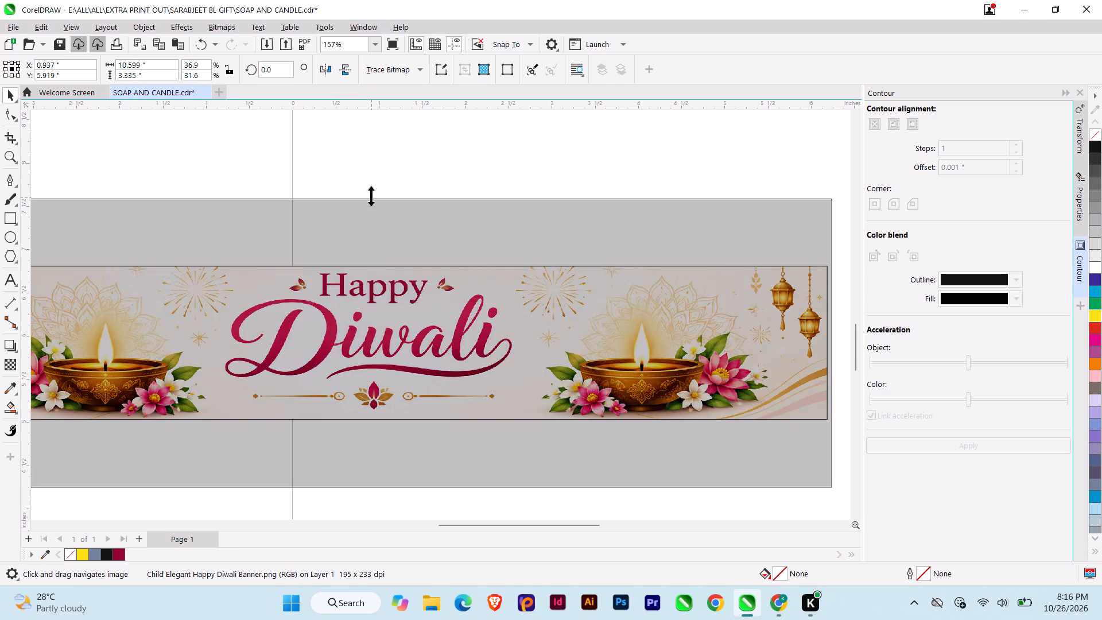
{"action": "left_click_drag", "start_coordinate": [371, 196], "coordinate": [371, 192]}
{"action": "left_click", "coordinate": [377, 296], "text": "ctrl"}
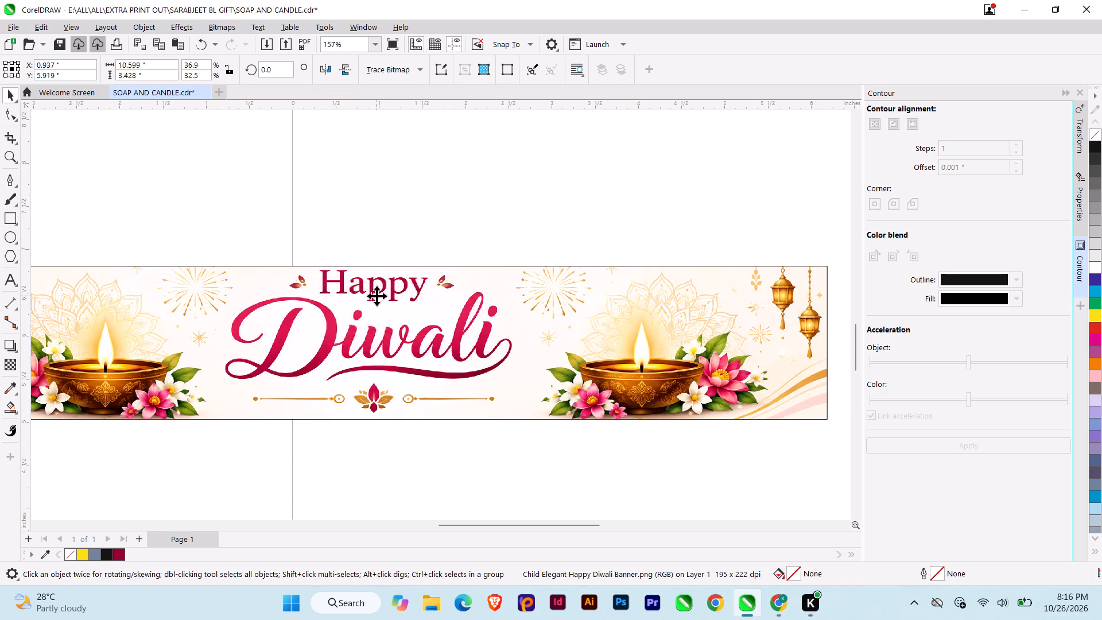
{"action": "left_click", "coordinate": [474, 140]}
Nudge the banner image slightly downward inside the 10.5-inch strip to add space above "Happy".
{"action": "scroll", "coordinate": [432, 232], "scroll_direction": "down", "scroll_amount": 7}
{"action": "left_click", "coordinate": [420, 271]}
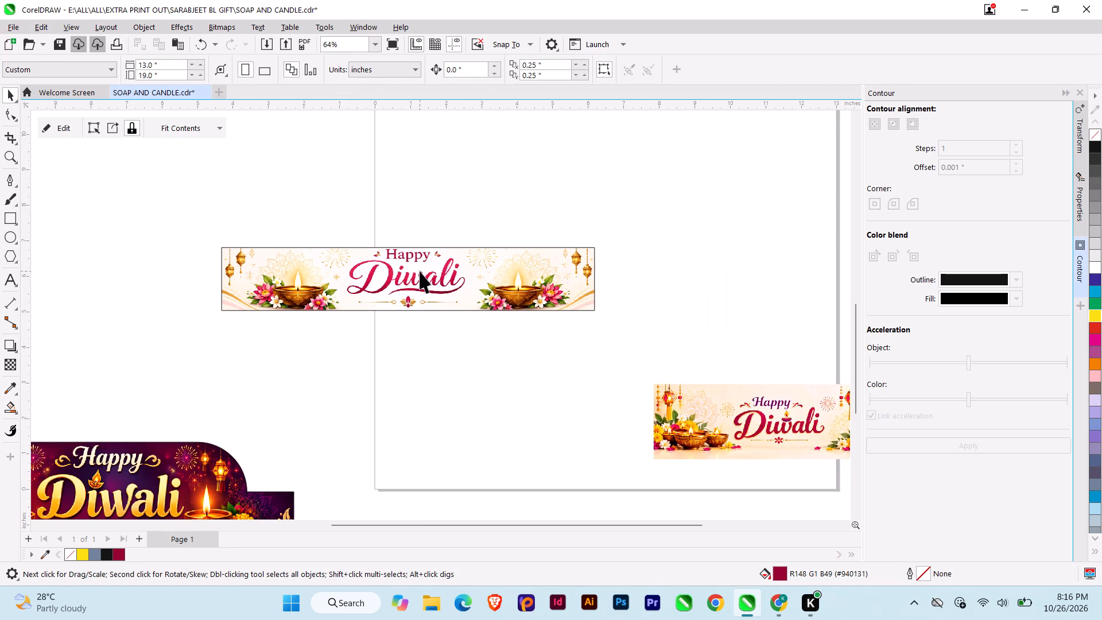
{"action": "scroll", "coordinate": [410, 252], "scroll_direction": "up", "scroll_amount": 12}
{"action": "left_click", "coordinate": [382, 252], "text": "alt"}
{"action": "left_click_drag", "start_coordinate": [384, 255], "coordinate": [384, 257]}
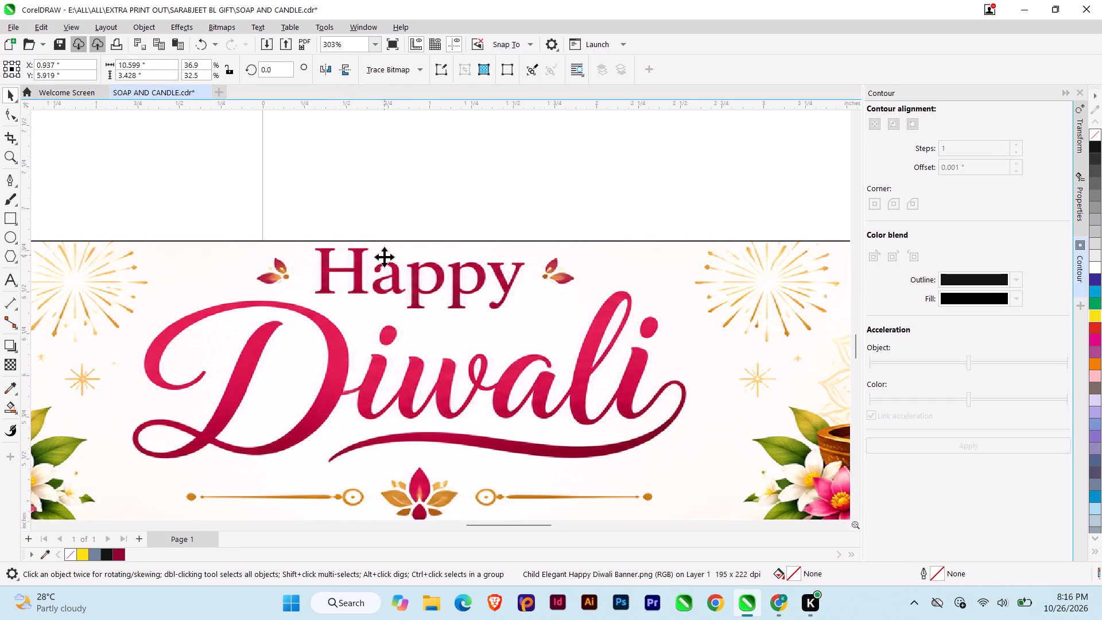
{"action": "left_click_drag", "start_coordinate": [384, 257], "coordinate": [384, 260]}
{"action": "scroll", "coordinate": [384, 259], "scroll_direction": "down", "scroll_amount": 16}
{"action": "left_click", "coordinate": [454, 354]}
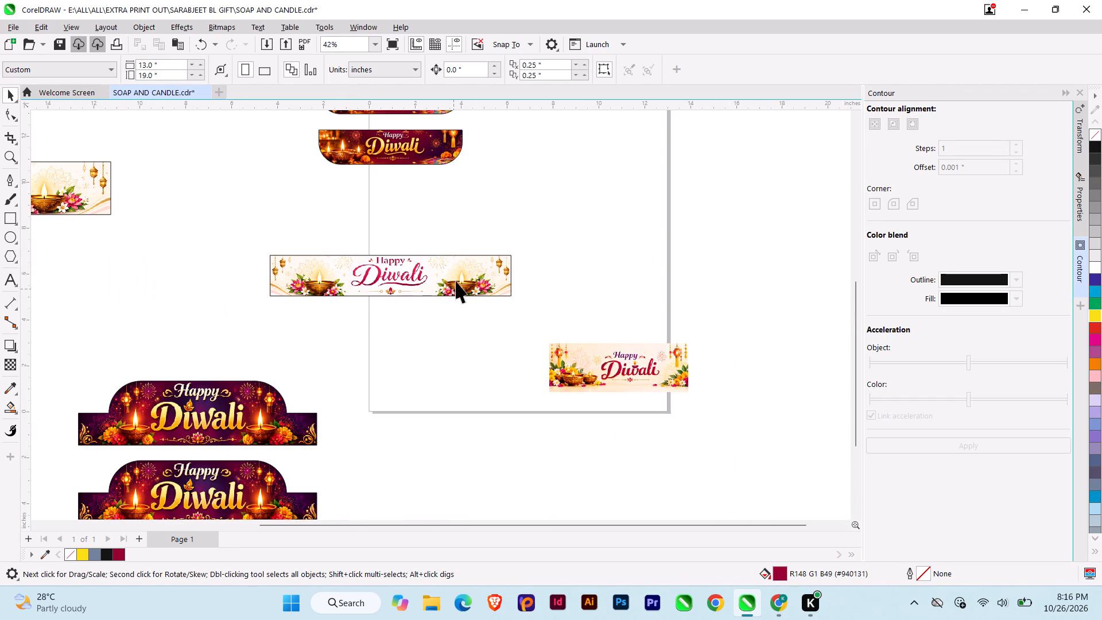
Move the two small curved dark Diwali strips together off the page, into the blank area above the 14-inch strip.
{"action": "scroll", "coordinate": [459, 270], "scroll_direction": "up", "scroll_amount": 2}
{"action": "scroll", "coordinate": [459, 270], "scroll_direction": "down", "scroll_amount": 5}
{"action": "middle_click_drag", "start_coordinate": [445, 296], "coordinate": [642, 373]}
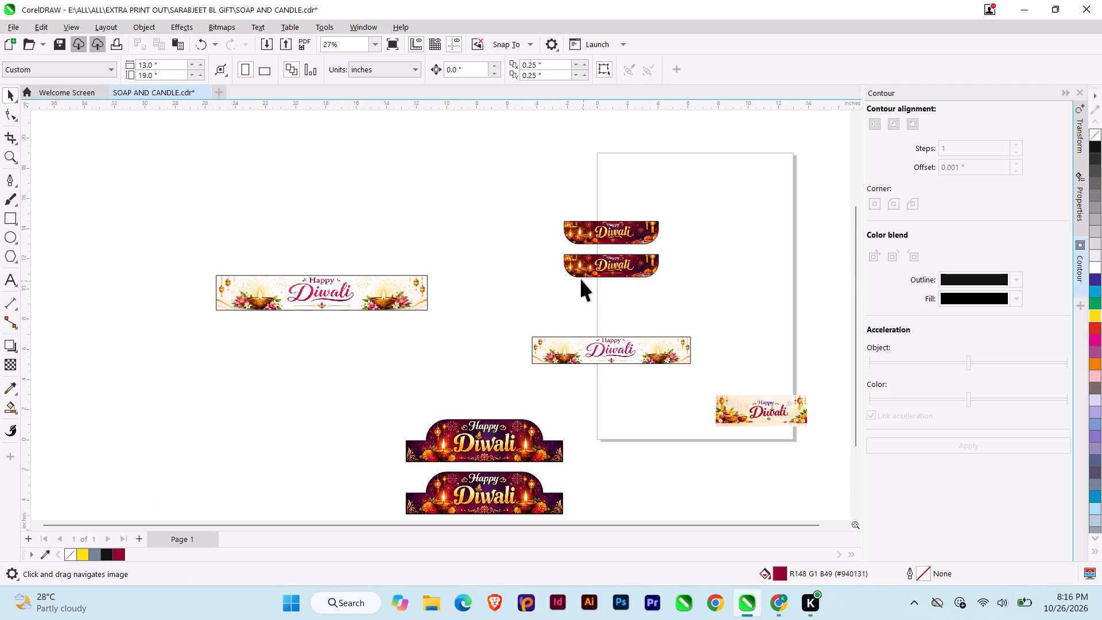
{"action": "scroll", "coordinate": [478, 356], "scroll_direction": "down", "scroll_amount": 3}
{"action": "left_click", "coordinate": [400, 305]}
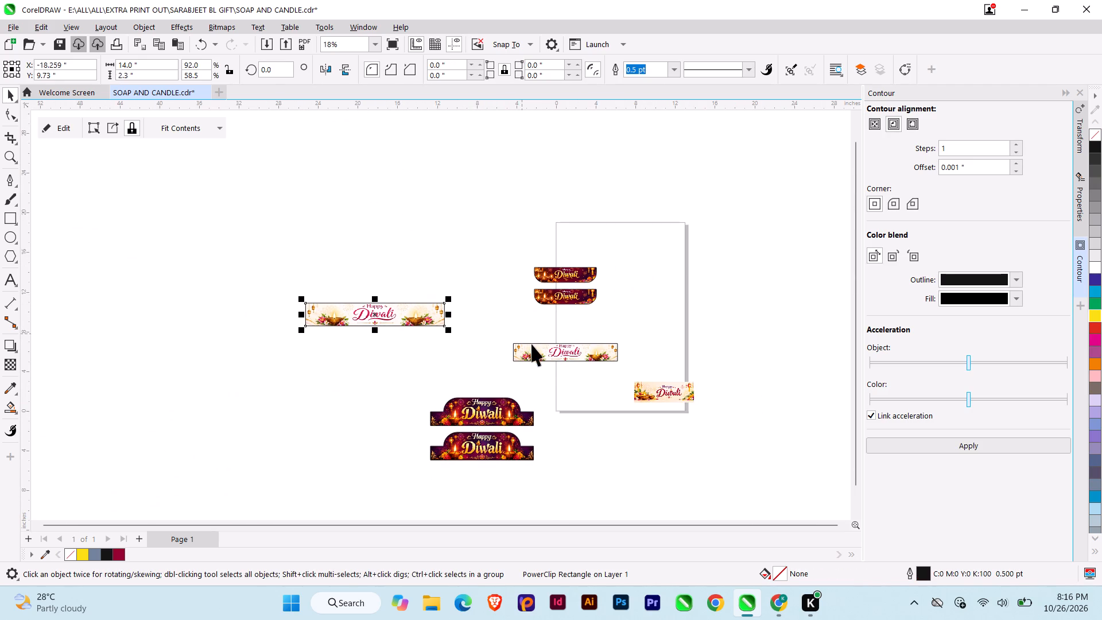
{"action": "left_click", "coordinate": [547, 355]}
{"action": "left_click", "coordinate": [467, 258]}
{"action": "left_click_drag", "start_coordinate": [490, 246], "coordinate": [656, 350]}
{"action": "left_click_drag", "start_coordinate": [589, 297], "coordinate": [453, 261]}
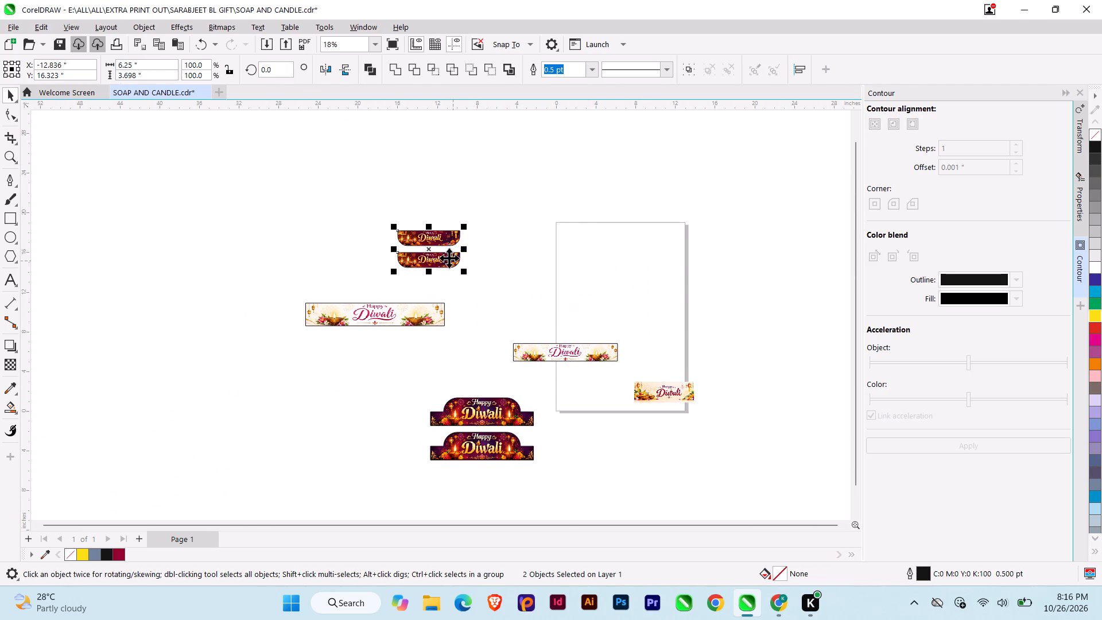
{"action": "left_click", "coordinate": [515, 218]}
Create a page-sized rectangle and resize it to 12.5 × 18.5 inches.
{"action": "double_click", "coordinate": [6, 220]}
{"action": "key", "text": "ctrl+space"}
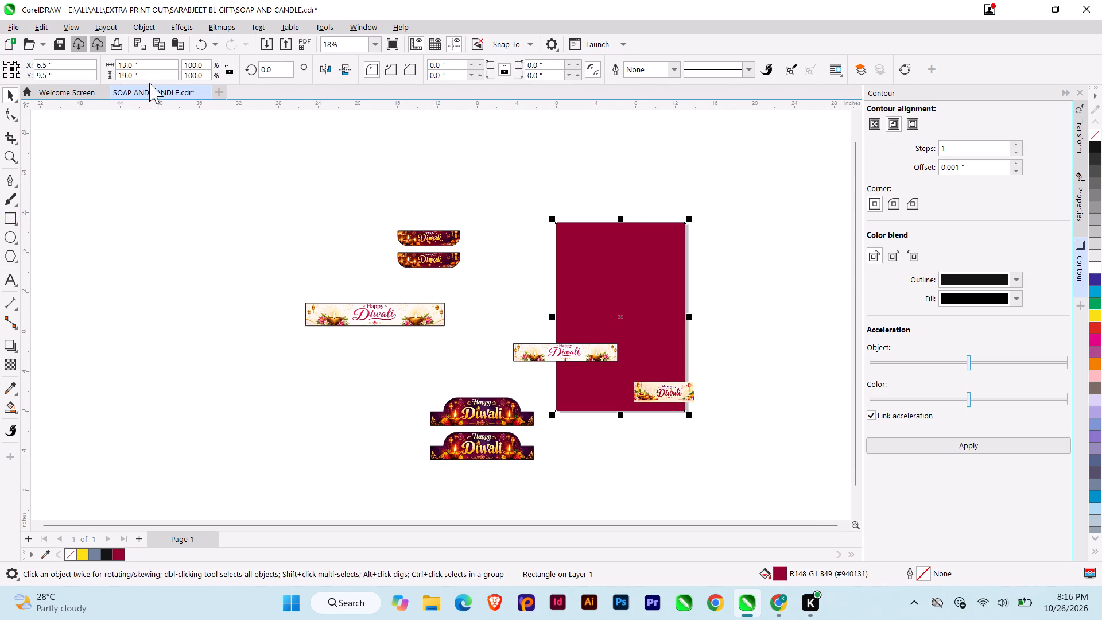
{"action": "left_click_drag", "start_coordinate": [159, 61], "coordinate": [88, 70]}
{"action": "type", "text": "12.5"}
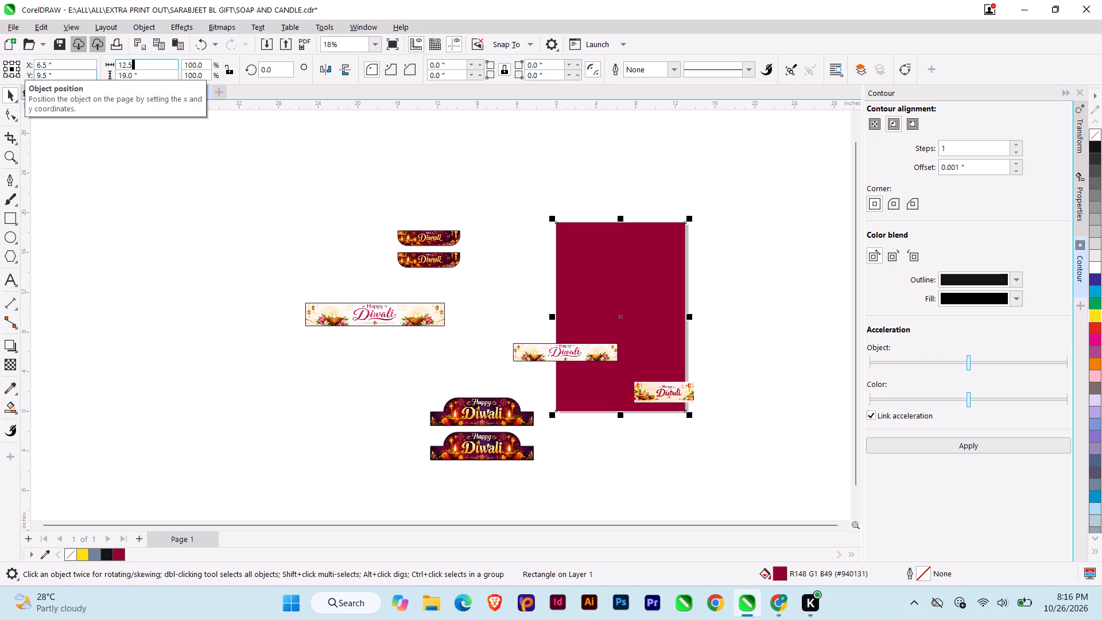
{"action": "key", "text": "Tab"}
{"action": "type", "text": "18.5"}
{"action": "key", "text": "Return"}
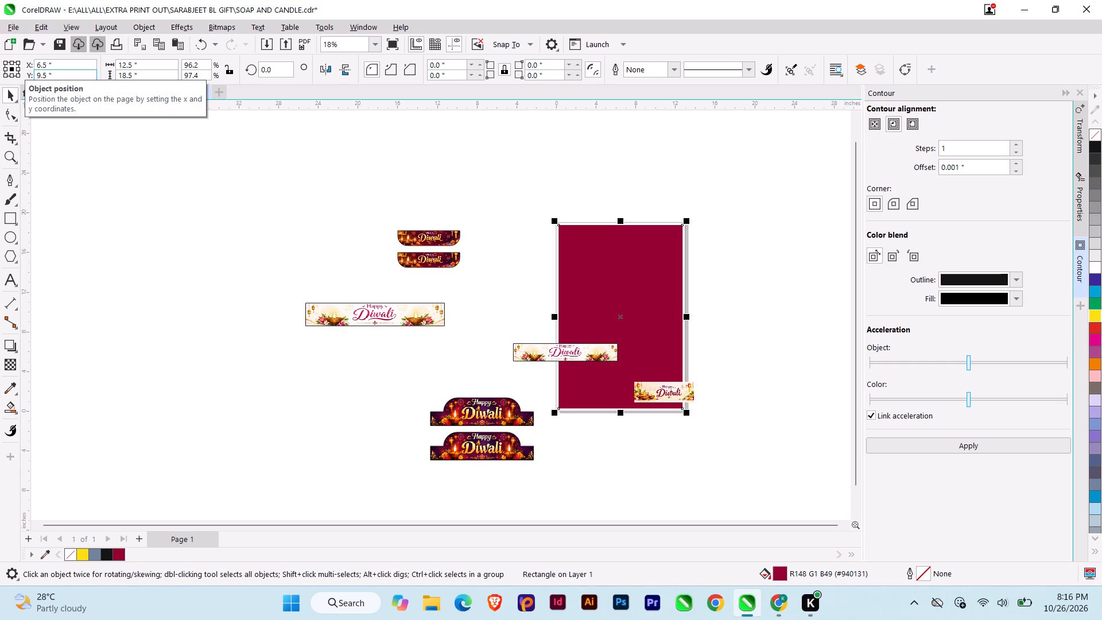
{"action": "left_click", "coordinate": [412, 189]}
Rotate the upper small curved dark Diwali strip to 270° and align it to the top-right corner of the maroon rectangle.
{"action": "left_click", "coordinate": [445, 226]}
{"action": "scroll", "coordinate": [446, 230], "scroll_direction": "up", "scroll_amount": 4}
{"action": "left_click", "coordinate": [446, 231]}
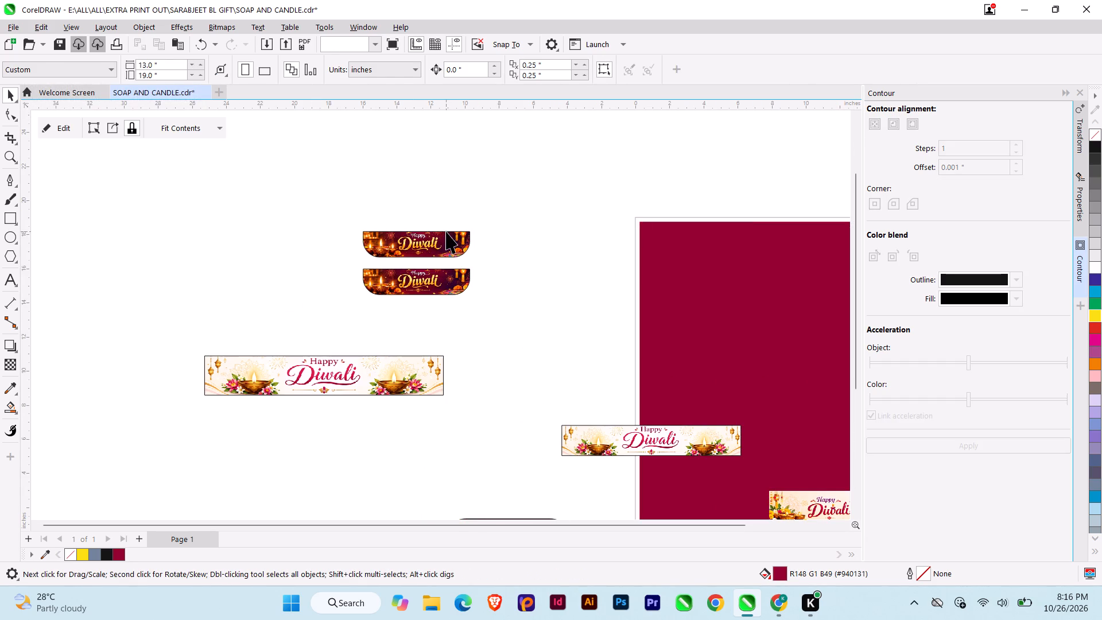
{"action": "left_click", "coordinate": [447, 234]}
{"action": "left_click_drag", "start_coordinate": [476, 227], "coordinate": [445, 312]}
{"action": "left_click", "coordinate": [664, 305], "text": "shift"}
{"action": "key", "text": "r"}
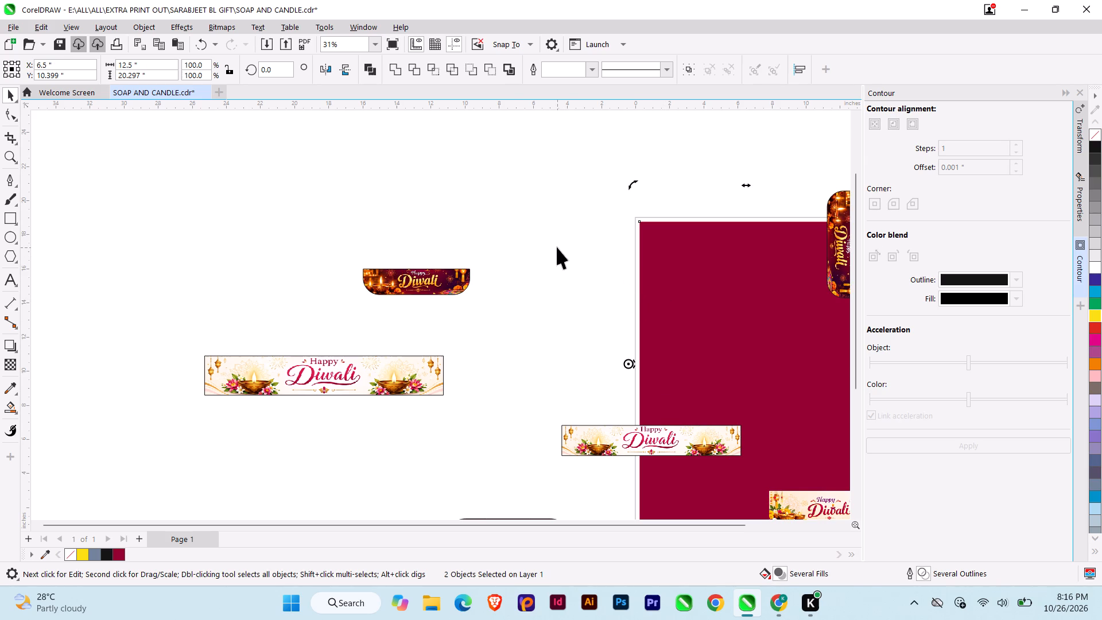
{"action": "type", "text": "tr"}
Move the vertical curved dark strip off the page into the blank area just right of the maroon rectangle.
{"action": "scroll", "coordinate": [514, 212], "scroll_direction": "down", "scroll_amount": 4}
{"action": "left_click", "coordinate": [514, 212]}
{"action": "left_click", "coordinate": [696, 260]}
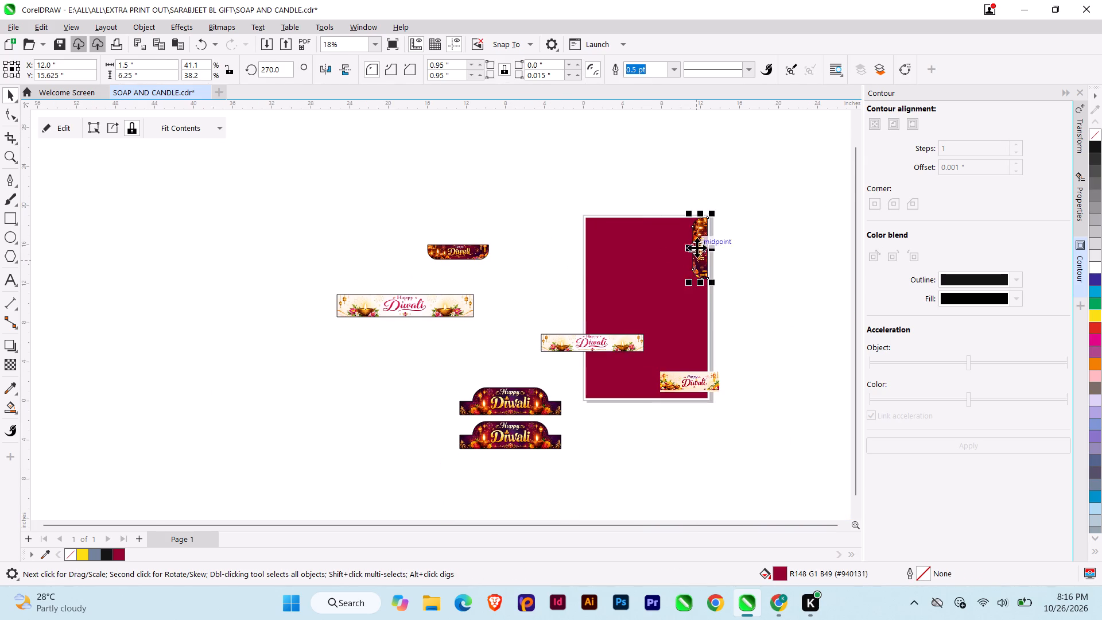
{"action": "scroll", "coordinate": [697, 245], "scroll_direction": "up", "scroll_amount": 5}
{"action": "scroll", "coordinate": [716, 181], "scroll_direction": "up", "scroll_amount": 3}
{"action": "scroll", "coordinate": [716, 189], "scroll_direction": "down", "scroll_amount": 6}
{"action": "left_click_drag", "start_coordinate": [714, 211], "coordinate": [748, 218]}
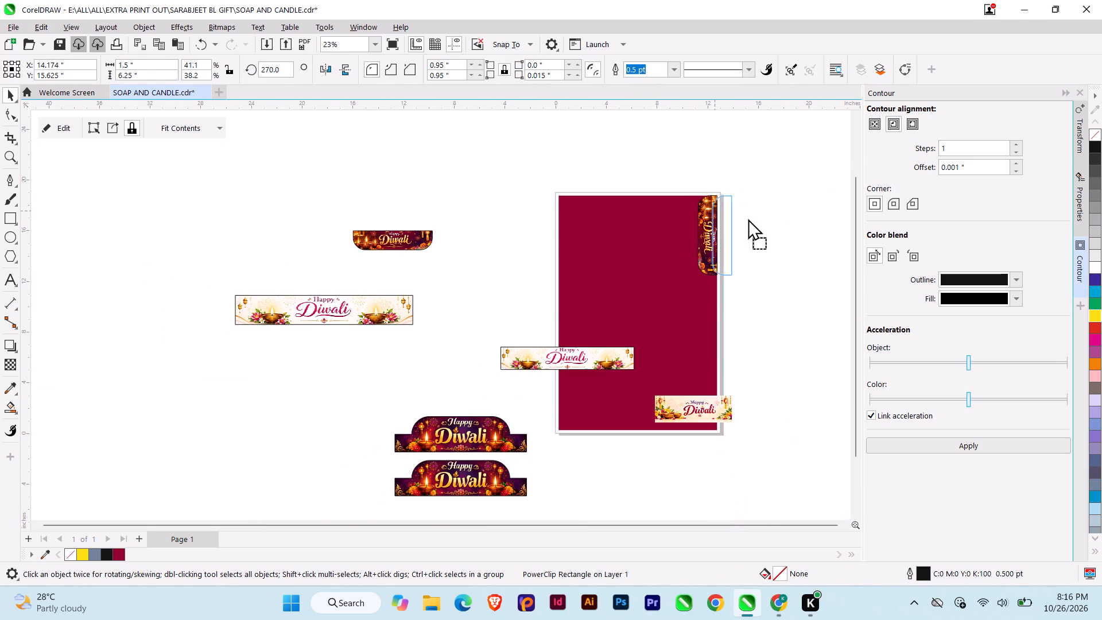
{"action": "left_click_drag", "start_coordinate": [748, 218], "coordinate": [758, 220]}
Rotate the 14-inch light strip to 270° and align it to the top-right corner of the maroon rectangle.
{"action": "double_click", "coordinate": [297, 307]}
{"action": "left_click_drag", "start_coordinate": [417, 290], "coordinate": [331, 393]}
{"action": "left_click", "coordinate": [614, 311], "text": "shift"}
{"action": "key", "text": "r"}
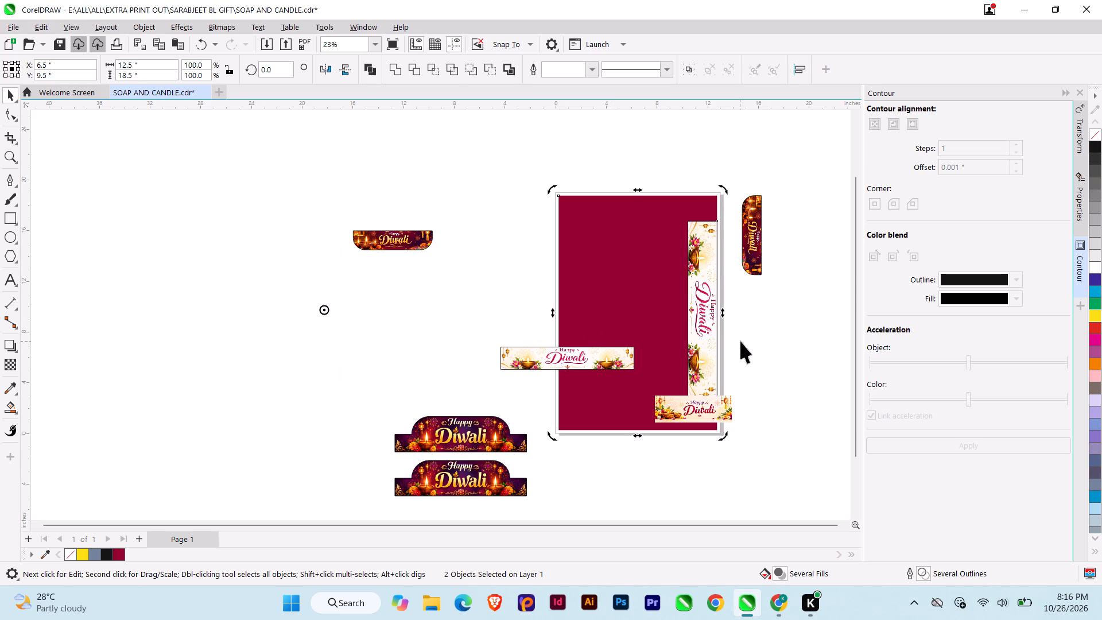
{"action": "key", "text": "t"}
{"action": "left_click", "coordinate": [730, 322]}
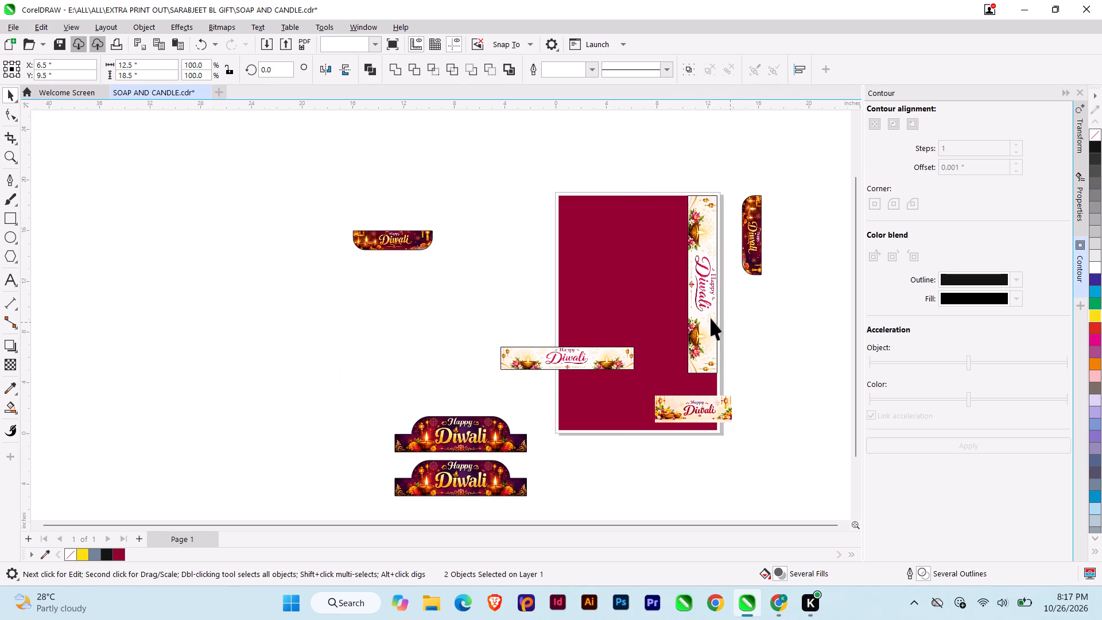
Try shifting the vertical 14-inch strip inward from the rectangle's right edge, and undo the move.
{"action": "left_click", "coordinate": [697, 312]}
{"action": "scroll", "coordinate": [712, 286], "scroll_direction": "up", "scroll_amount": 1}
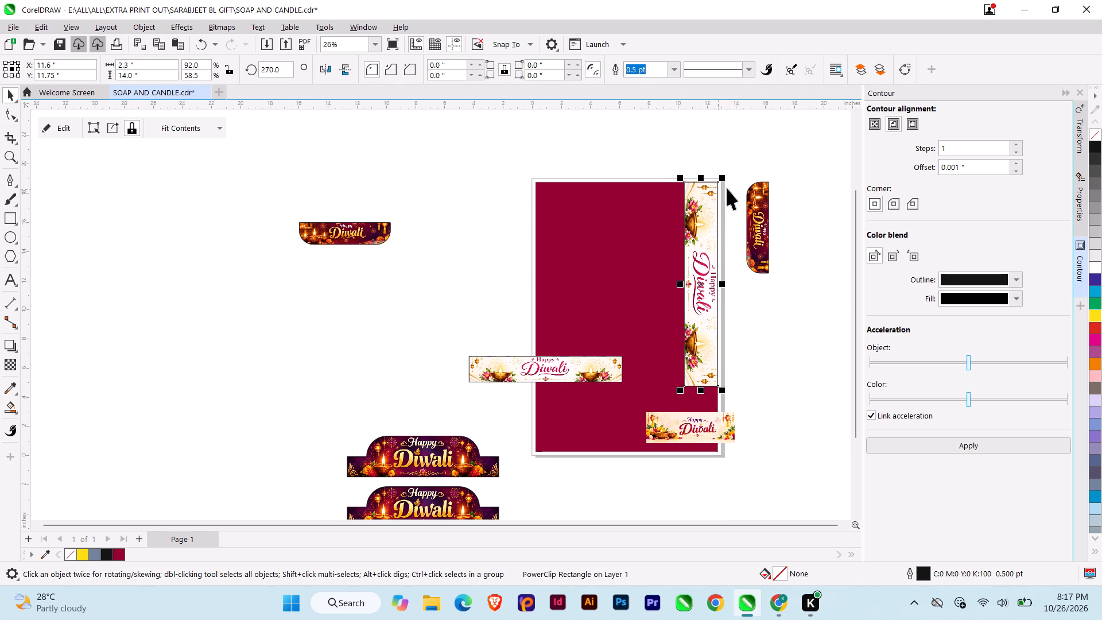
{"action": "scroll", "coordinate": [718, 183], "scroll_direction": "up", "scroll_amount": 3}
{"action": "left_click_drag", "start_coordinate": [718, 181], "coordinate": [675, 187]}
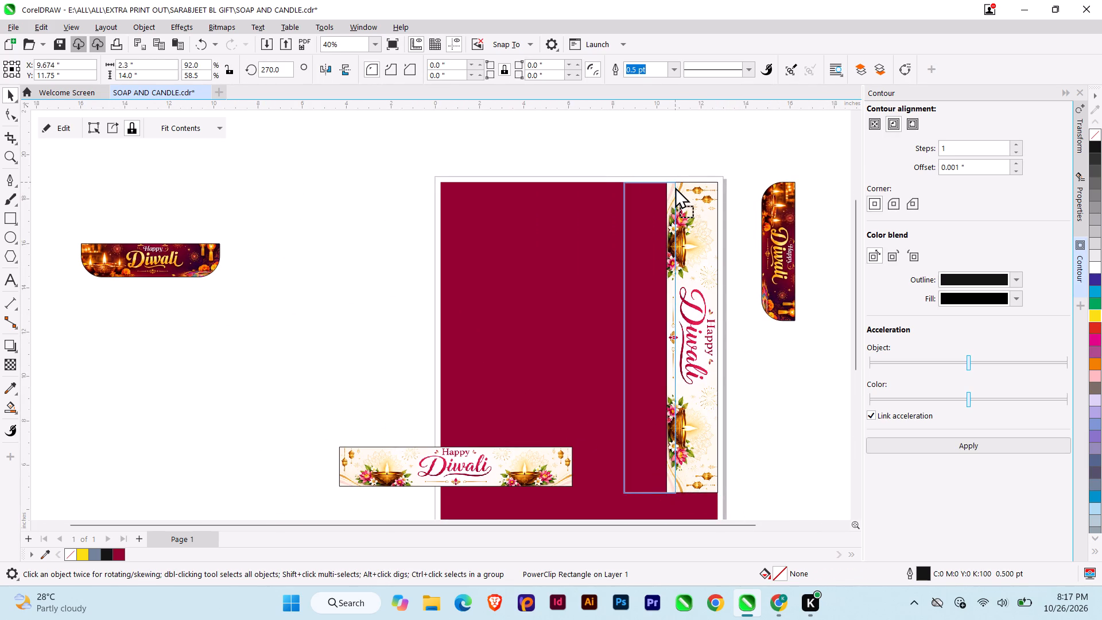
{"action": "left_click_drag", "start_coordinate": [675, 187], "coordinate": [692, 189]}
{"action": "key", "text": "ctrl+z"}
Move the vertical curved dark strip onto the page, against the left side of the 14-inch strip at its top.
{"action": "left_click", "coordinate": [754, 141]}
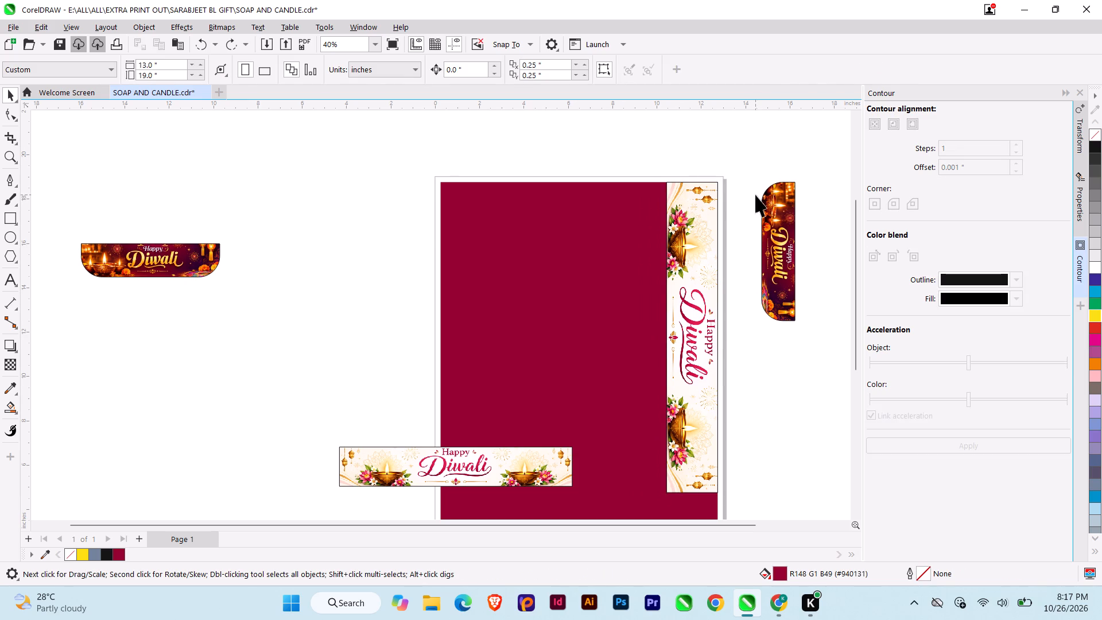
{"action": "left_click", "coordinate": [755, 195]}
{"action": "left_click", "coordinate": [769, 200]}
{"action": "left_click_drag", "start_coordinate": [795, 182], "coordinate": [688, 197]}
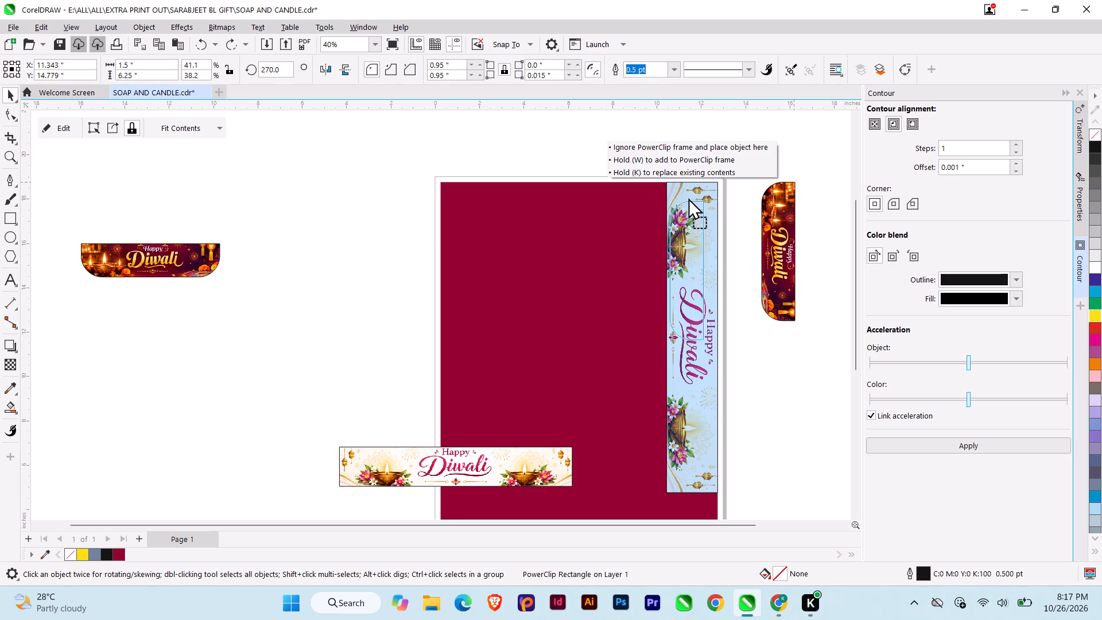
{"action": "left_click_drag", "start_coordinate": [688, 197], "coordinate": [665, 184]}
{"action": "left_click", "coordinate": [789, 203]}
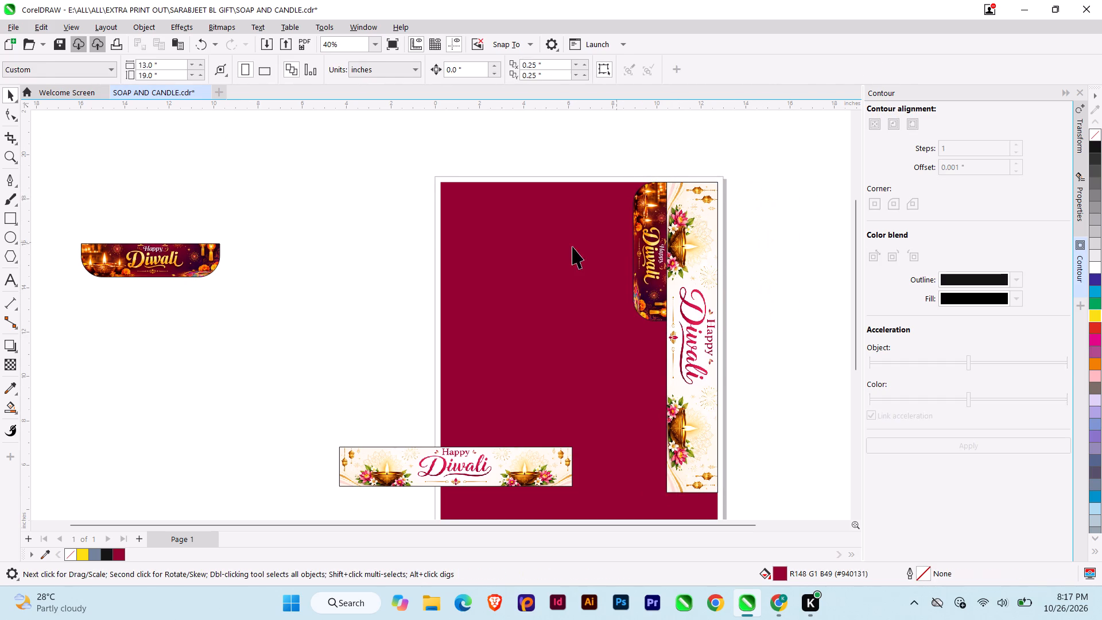
Resize the maroon rectangle to 12 × 18 inches.
{"action": "left_click", "coordinate": [556, 252]}
{"action": "left_click_drag", "start_coordinate": [148, 63], "coordinate": [28, 71]}
{"action": "type", "text": "12"}
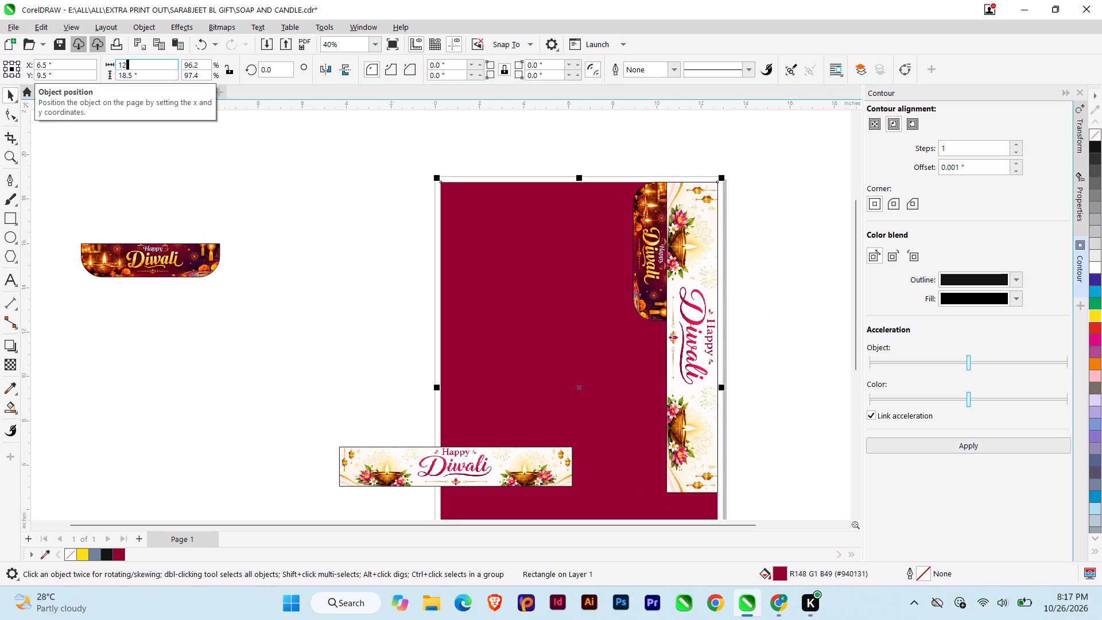
{"action": "key", "text": "Tab"}
{"action": "type", "text": "18"}
{"action": "key", "text": "Return"}
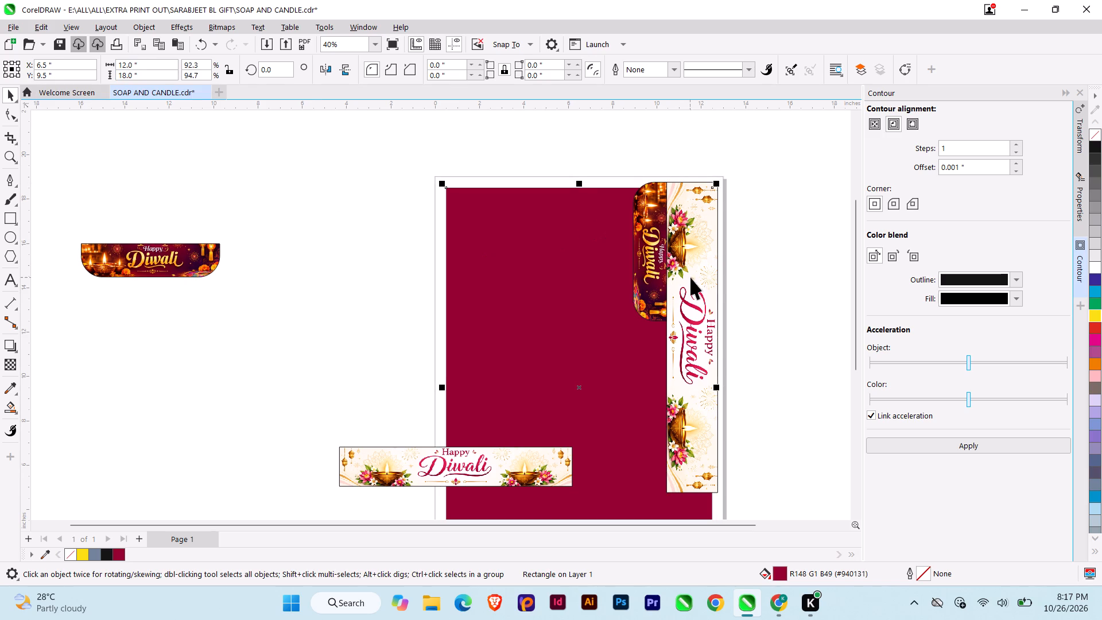
Align the vertical 14-inch strip to the top-right corner of the maroon rectangle.
{"action": "left_click", "coordinate": [690, 277]}
{"action": "left_click", "coordinate": [603, 327], "text": "shift"}
{"action": "type", "text": "tr"}
{"action": "left_click", "coordinate": [802, 284]}
Place the vertical curved dark strip close beside the 14-inch strip with a small gap and align it to the rectangle's top edge.
{"action": "left_click", "coordinate": [663, 280]}
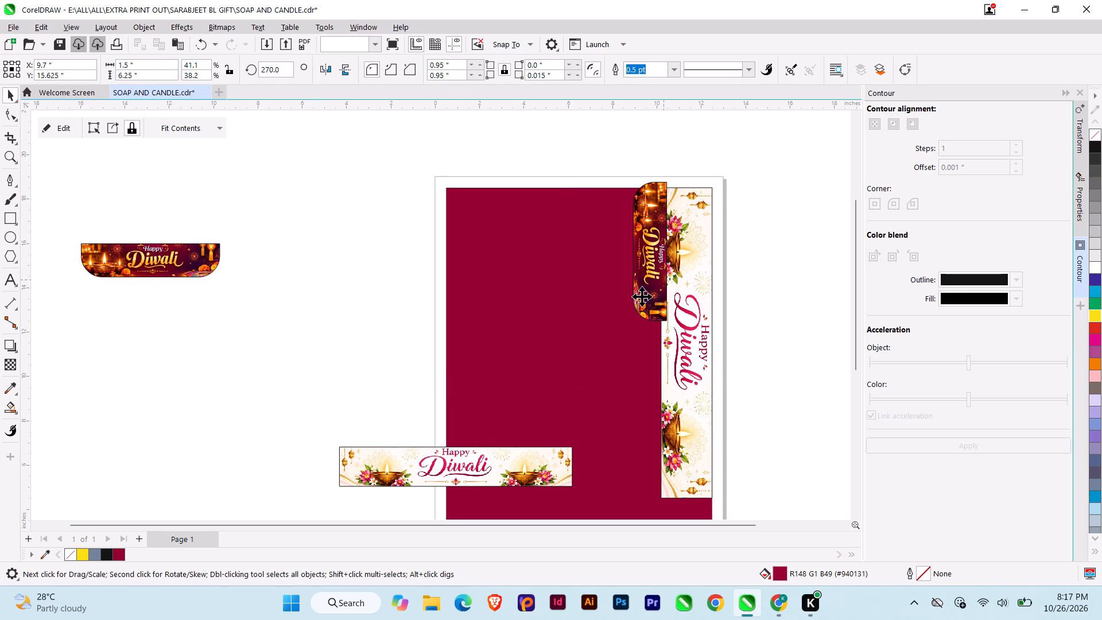
{"action": "left_click_drag", "start_coordinate": [662, 185], "coordinate": [633, 217]}
{"action": "scroll", "coordinate": [641, 206], "scroll_direction": "up", "scroll_amount": 11}
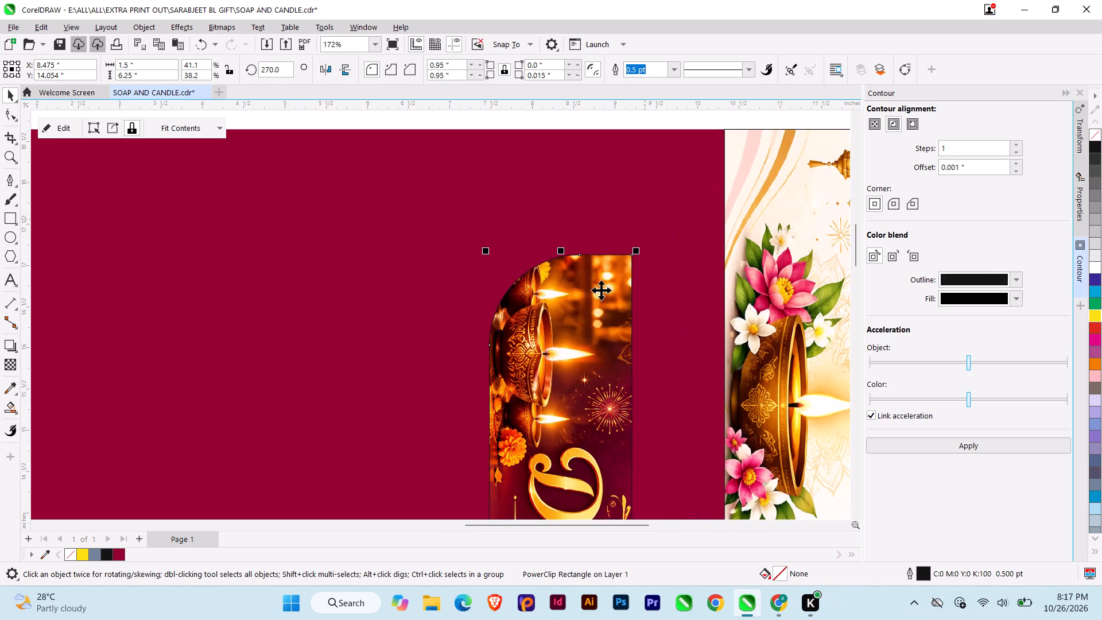
{"action": "middle_click_drag", "start_coordinate": [576, 324], "coordinate": [529, 433]}
{"action": "left_click_drag", "start_coordinate": [583, 427], "coordinate": [666, 307]}
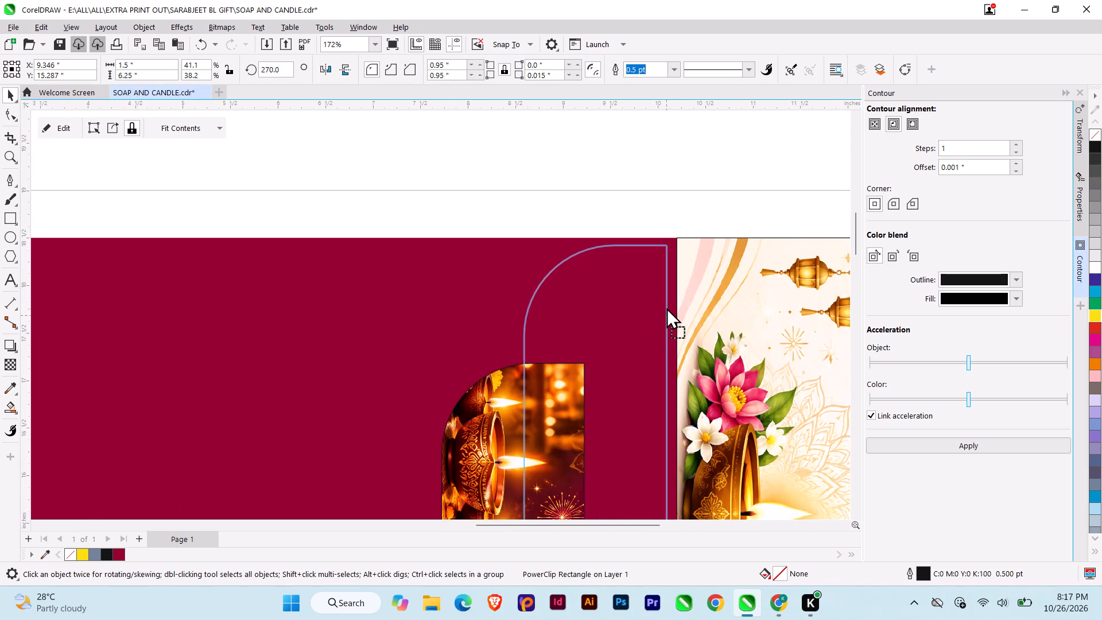
{"action": "left_click_drag", "start_coordinate": [666, 307], "coordinate": [671, 305]}
{"action": "left_click", "coordinate": [482, 348], "text": "shift"}
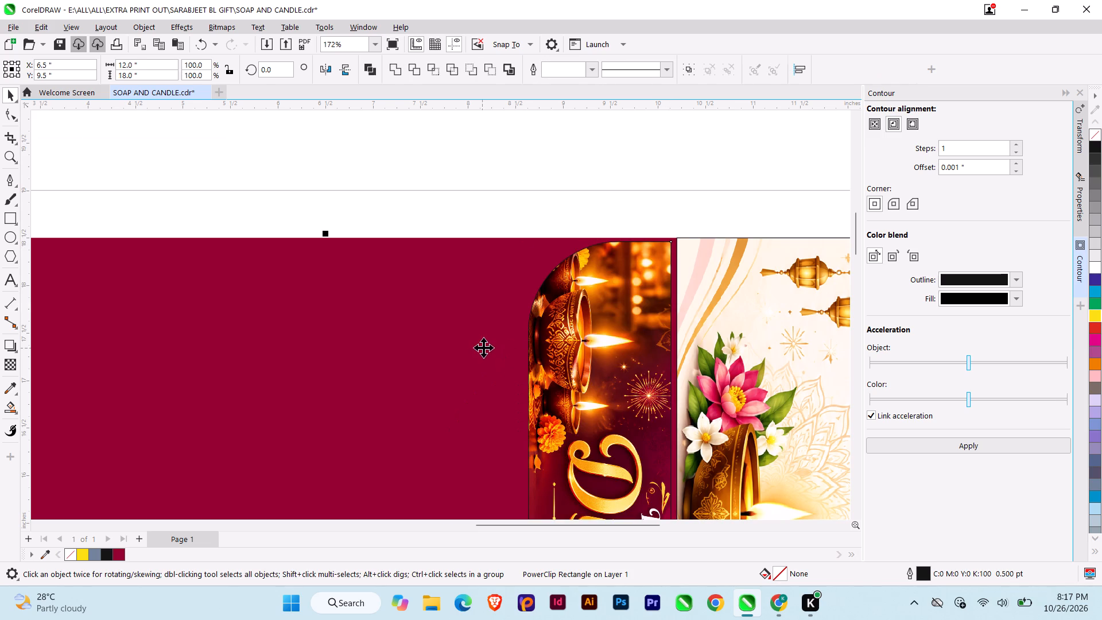
{"action": "key", "text": "t"}
{"action": "key", "text": "Escape"}
{"action": "key", "text": "Escape"}
Duplicate the vertical curved dark strip immediately to its left, level with the original and with a small gap between them.
{"action": "scroll", "coordinate": [530, 263], "scroll_direction": "down", "scroll_amount": 11}
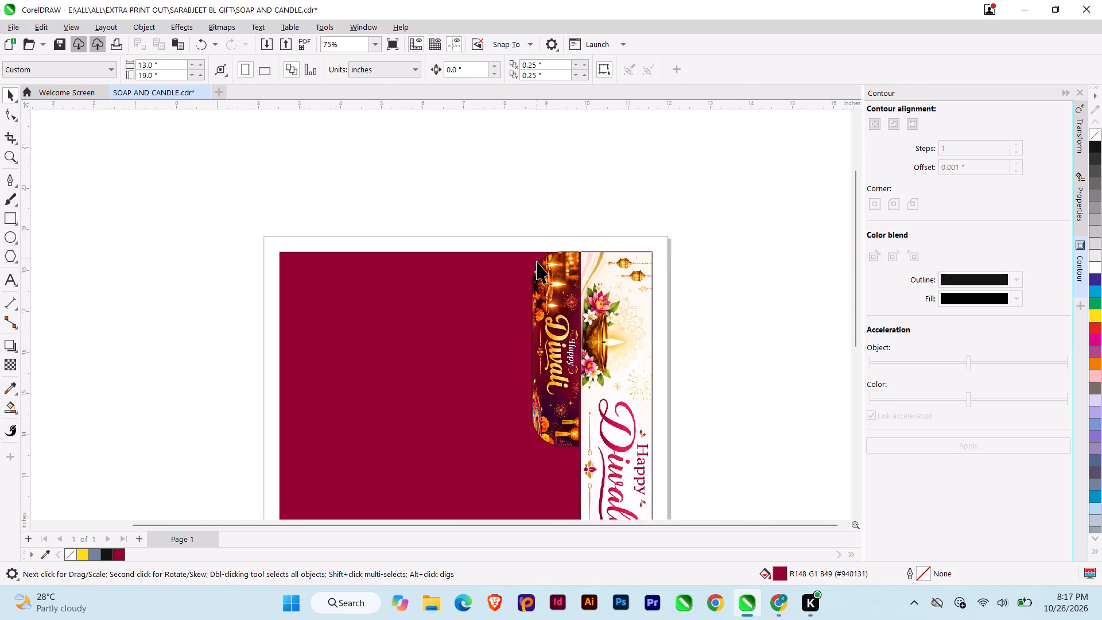
{"action": "scroll", "coordinate": [537, 261], "scroll_direction": "down", "scroll_amount": 1}
{"action": "middle_click_drag", "start_coordinate": [517, 340], "coordinate": [558, 286]}
{"action": "left_click", "coordinate": [589, 262]}
{"action": "middle_click_drag", "start_coordinate": [588, 256], "coordinate": [609, 336]}
{"action": "scroll", "coordinate": [612, 328], "scroll_direction": "up", "scroll_amount": 11}
{"action": "left_click_drag", "start_coordinate": [643, 287], "coordinate": [507, 285]}
{"action": "right_click", "coordinate": [507, 285], "text": "ctrl"}
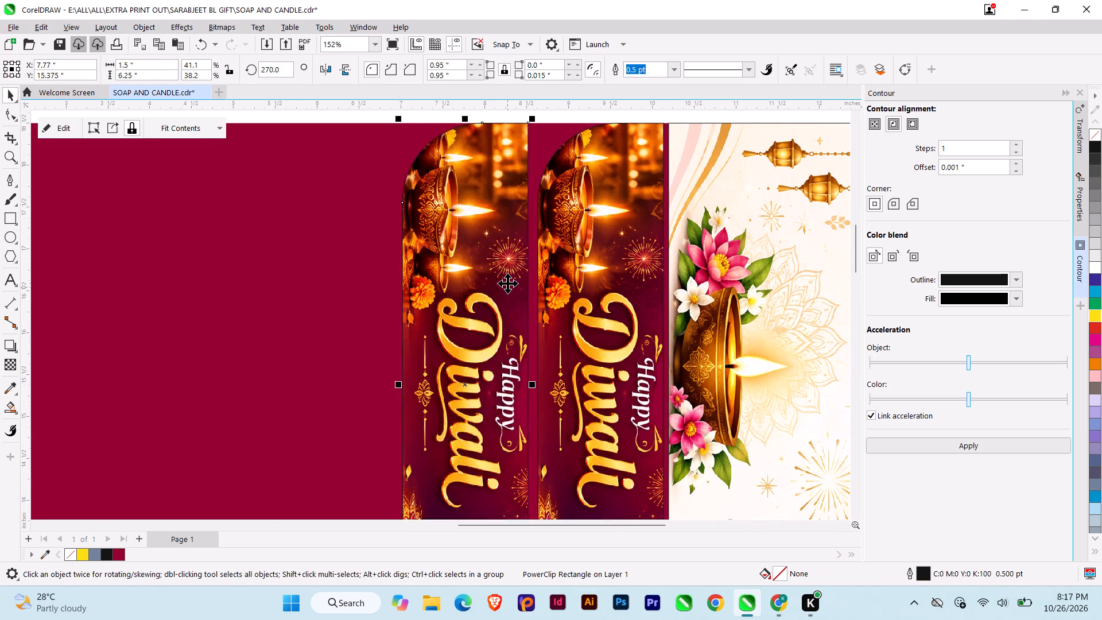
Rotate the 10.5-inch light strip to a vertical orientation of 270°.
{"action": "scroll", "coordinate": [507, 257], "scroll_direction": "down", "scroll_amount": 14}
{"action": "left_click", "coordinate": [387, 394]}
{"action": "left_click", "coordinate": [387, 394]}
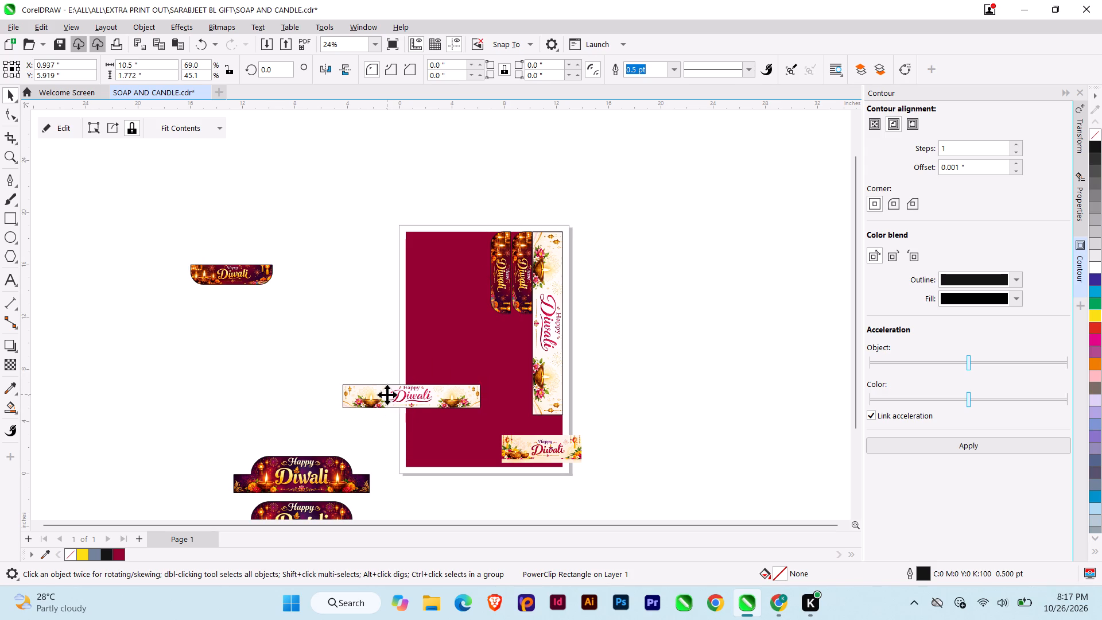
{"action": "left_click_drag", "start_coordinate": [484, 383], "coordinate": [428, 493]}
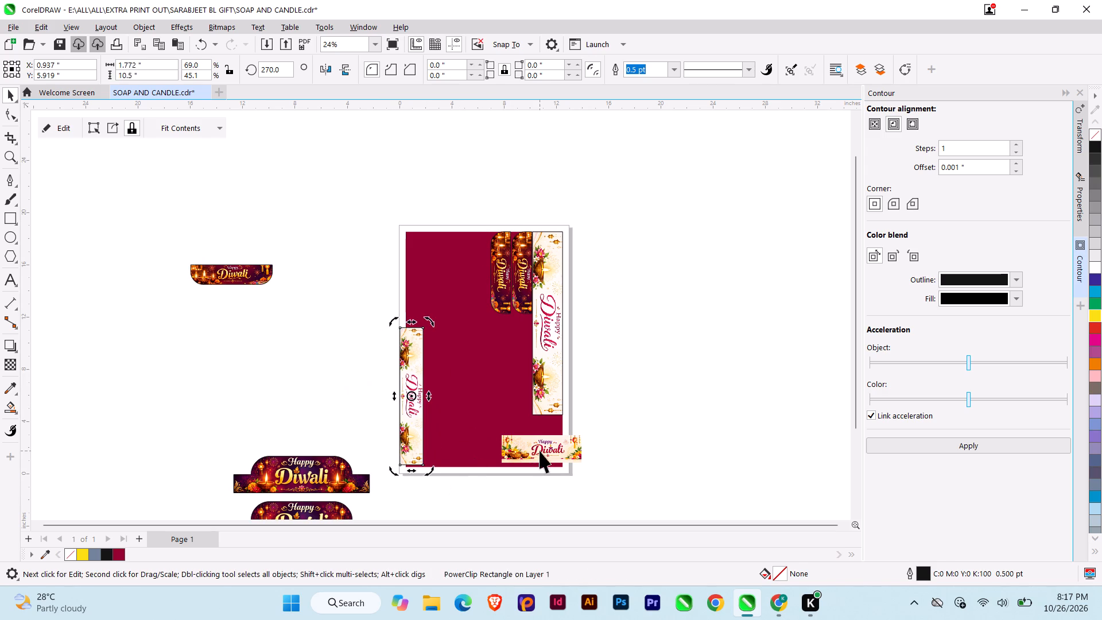
Delete the spare small light Diwali banner overlapping the bottom-right corner of the page.
{"action": "left_click", "coordinate": [540, 451]}
{"action": "left_click_drag", "start_coordinate": [540, 451], "coordinate": [573, 455]}
{"action": "key", "text": "Delete"}
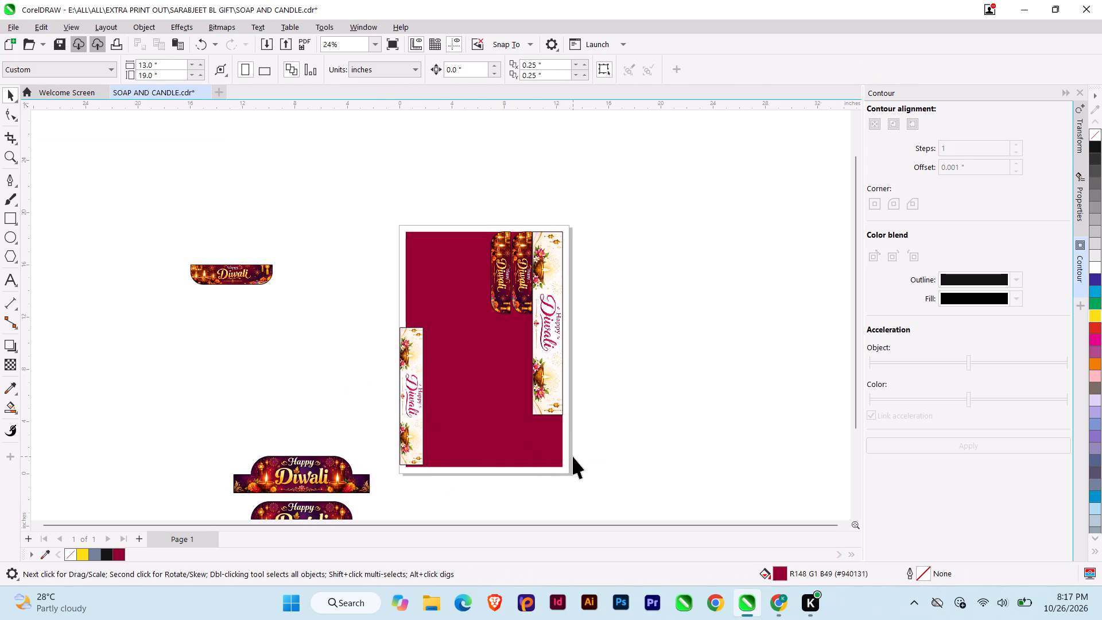
Rotate the 10.5-inch strip back to horizontal and align it to the bottom centre of the maroon rectangle.
{"action": "left_click", "coordinate": [398, 390]}
{"action": "left_click", "coordinate": [403, 393]}
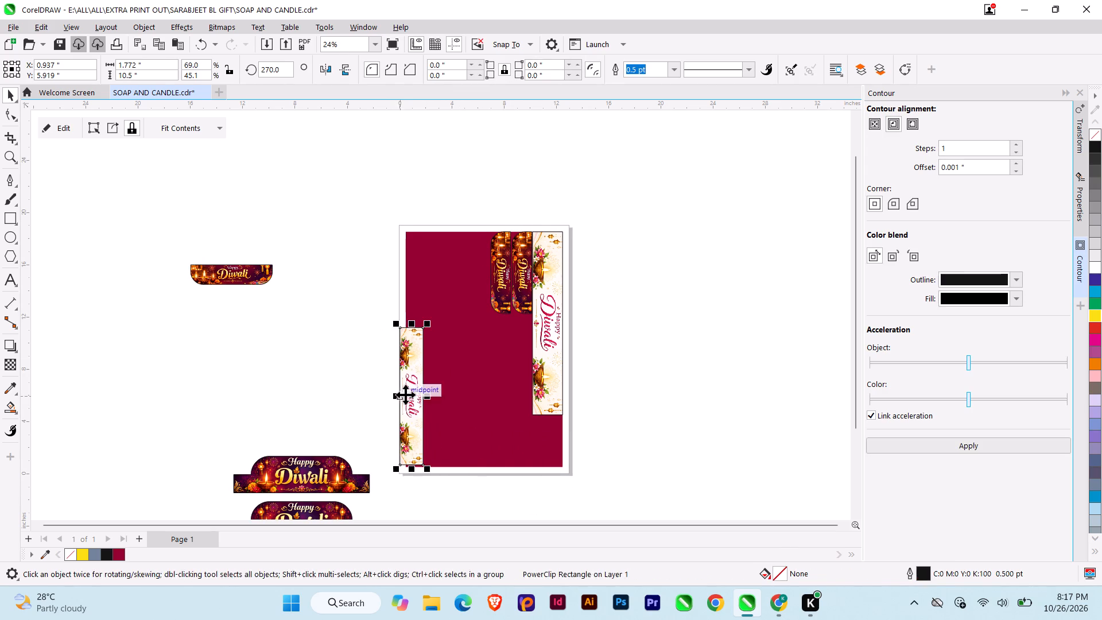
{"action": "middle_click_drag", "start_coordinate": [406, 394], "coordinate": [441, 383]}
{"action": "left_click", "coordinate": [448, 358]}
{"action": "left_click_drag", "start_coordinate": [464, 305], "coordinate": [364, 340]}
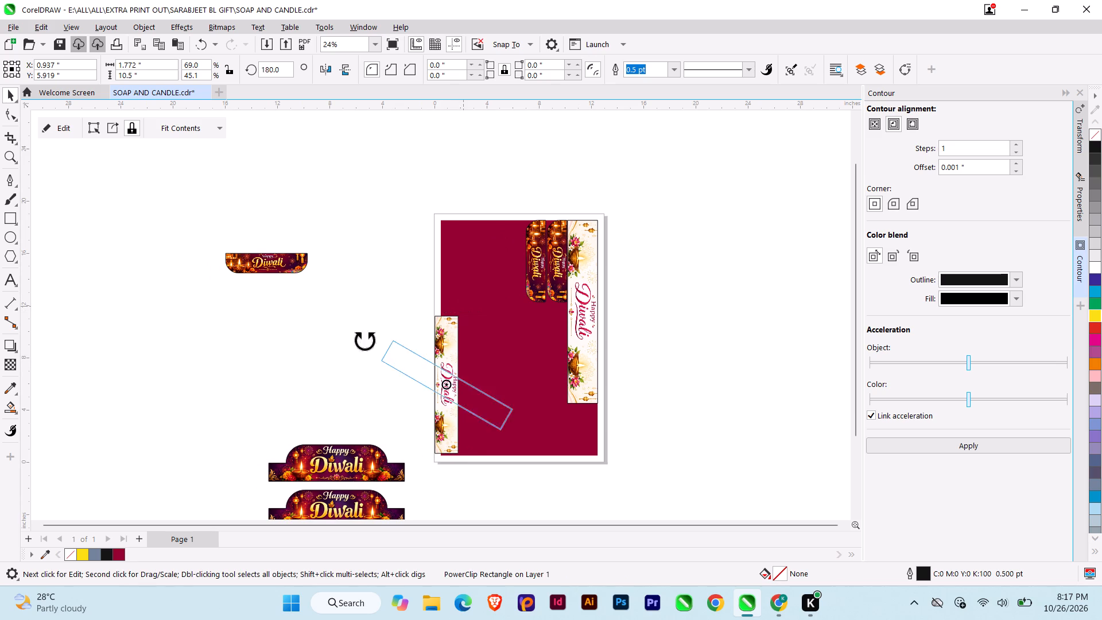
{"action": "left_click_drag", "start_coordinate": [364, 340], "coordinate": [329, 361]}
{"action": "left_click", "coordinate": [518, 441], "text": "shift"}
{"action": "key", "text": "b"}
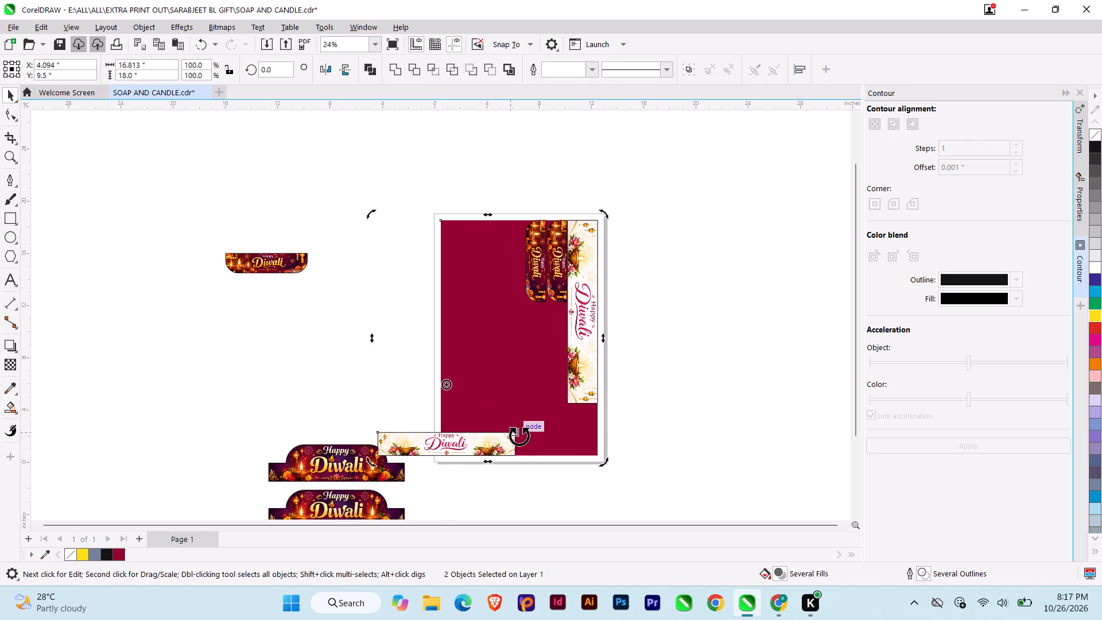
{"action": "key", "text": "c"}
{"action": "left_click", "coordinate": [655, 418]}
Duplicate the 10.5-inch strip directly above the original, leaving a small gap between the two.
{"action": "scroll", "coordinate": [494, 432], "scroll_direction": "up", "scroll_amount": 7}
{"action": "left_click", "coordinate": [514, 463]}
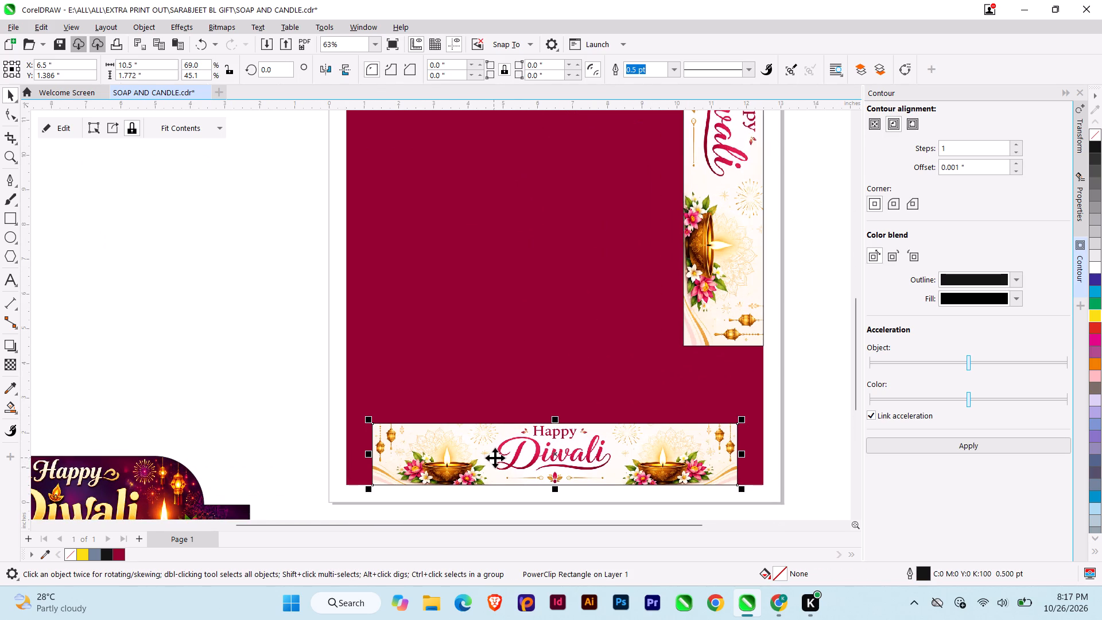
{"action": "left_click_drag", "start_coordinate": [498, 465], "coordinate": [495, 403]}
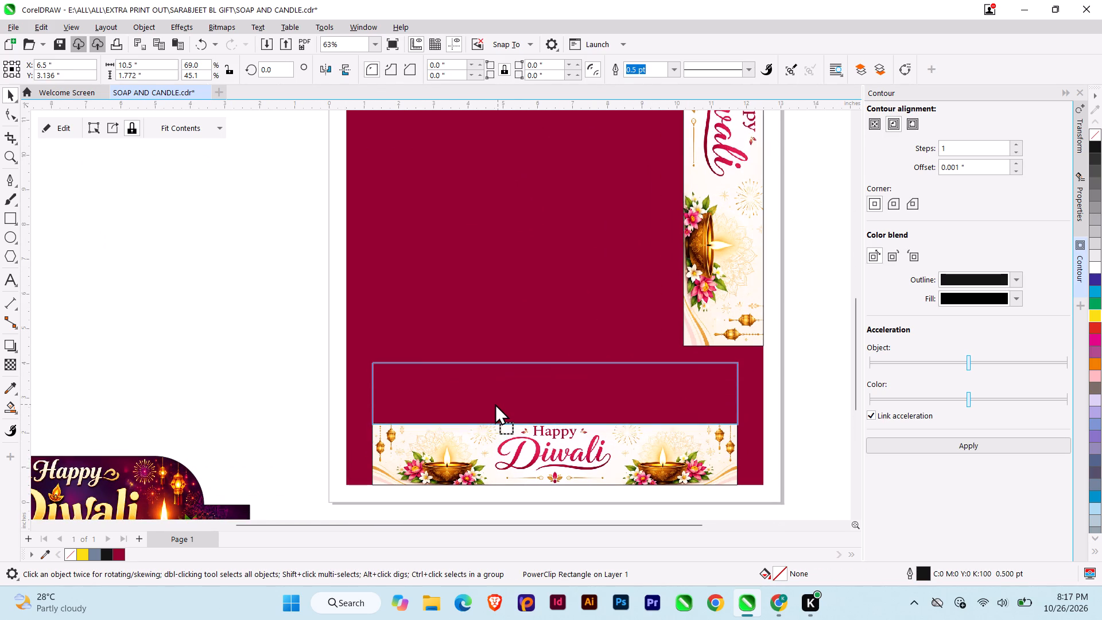
{"action": "left_click_drag", "start_coordinate": [495, 403], "coordinate": [495, 400]}
{"action": "right_click", "coordinate": [495, 400], "text": "ctrl"}
{"action": "left_click", "coordinate": [805, 307]}
Delete the leftover horizontal curved dark strip in the blank area outside the page.
{"action": "scroll", "coordinate": [416, 365], "scroll_direction": "down", "scroll_amount": 3}
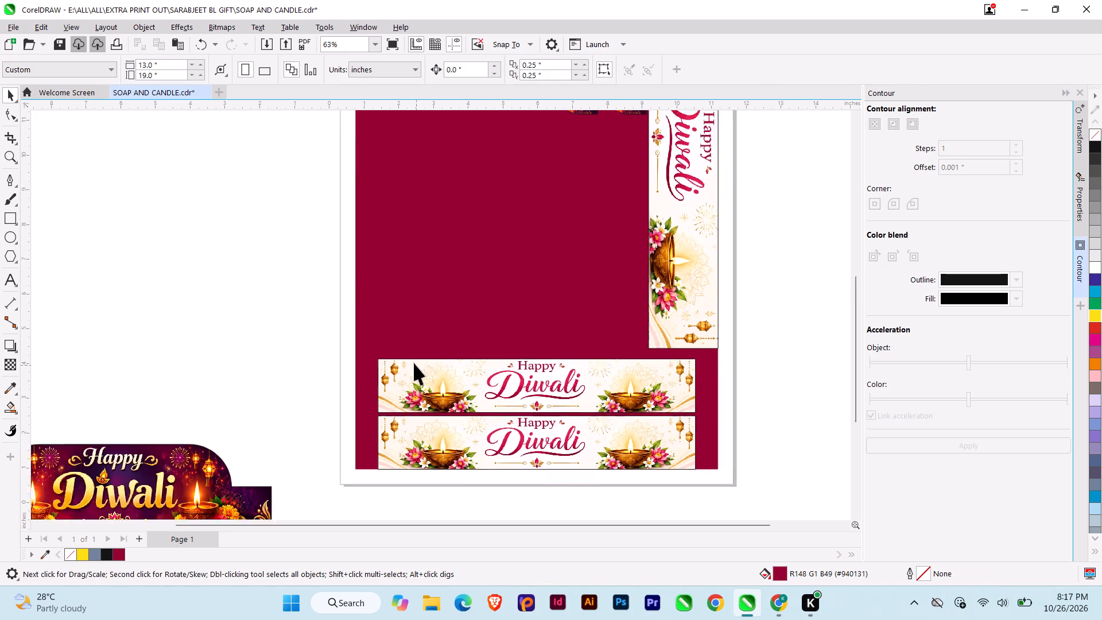
{"action": "scroll", "coordinate": [414, 363], "scroll_direction": "down", "scroll_amount": 2}
{"action": "left_click", "coordinate": [266, 441]}
{"action": "scroll", "coordinate": [292, 324], "scroll_direction": "down", "scroll_amount": 2}
{"action": "middle_click_drag", "start_coordinate": [291, 321], "coordinate": [338, 348]}
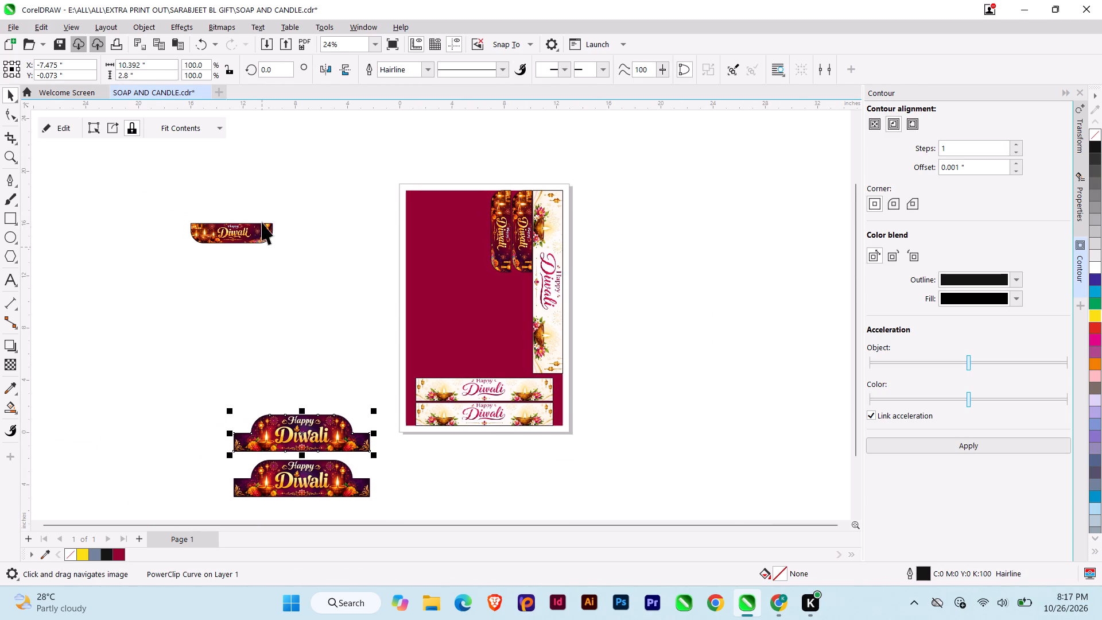
{"action": "left_click", "coordinate": [236, 237]}
{"action": "key", "text": "Delete"}
Rotate the upper arched dark Diwali strip to 270° and align it to the top-left corner of the maroon rectangle.
{"action": "double_click", "coordinate": [298, 423]}
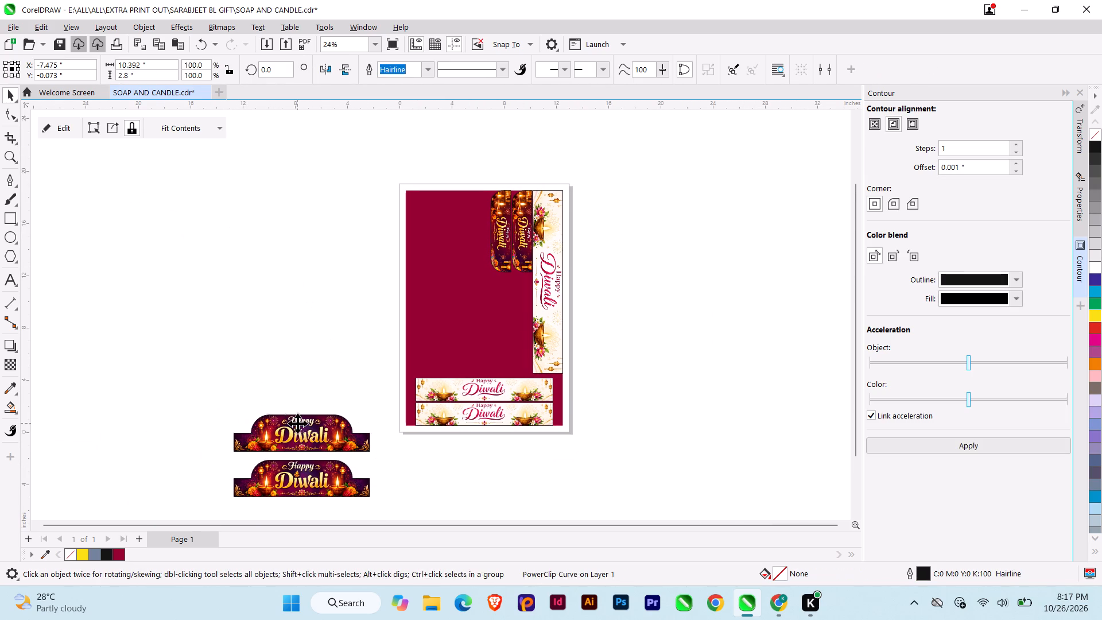
{"action": "left_click_drag", "start_coordinate": [374, 406], "coordinate": [313, 487]}
{"action": "left_click", "coordinate": [292, 455]}
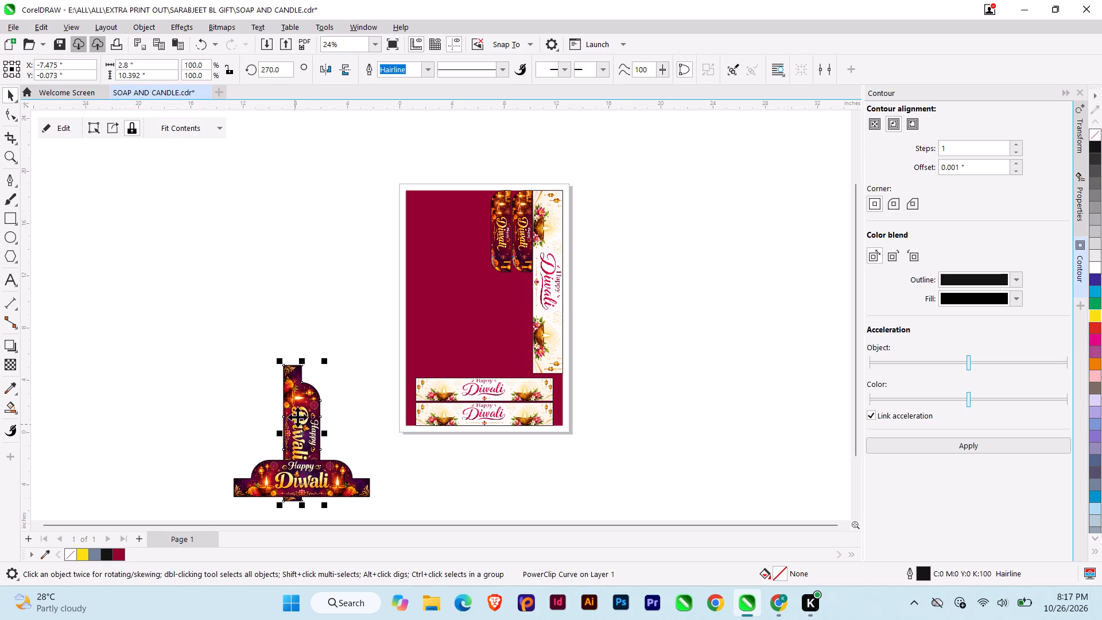
{"action": "left_click_drag", "start_coordinate": [295, 397], "coordinate": [420, 268]}
{"action": "left_click", "coordinate": [459, 270], "text": "shift"}
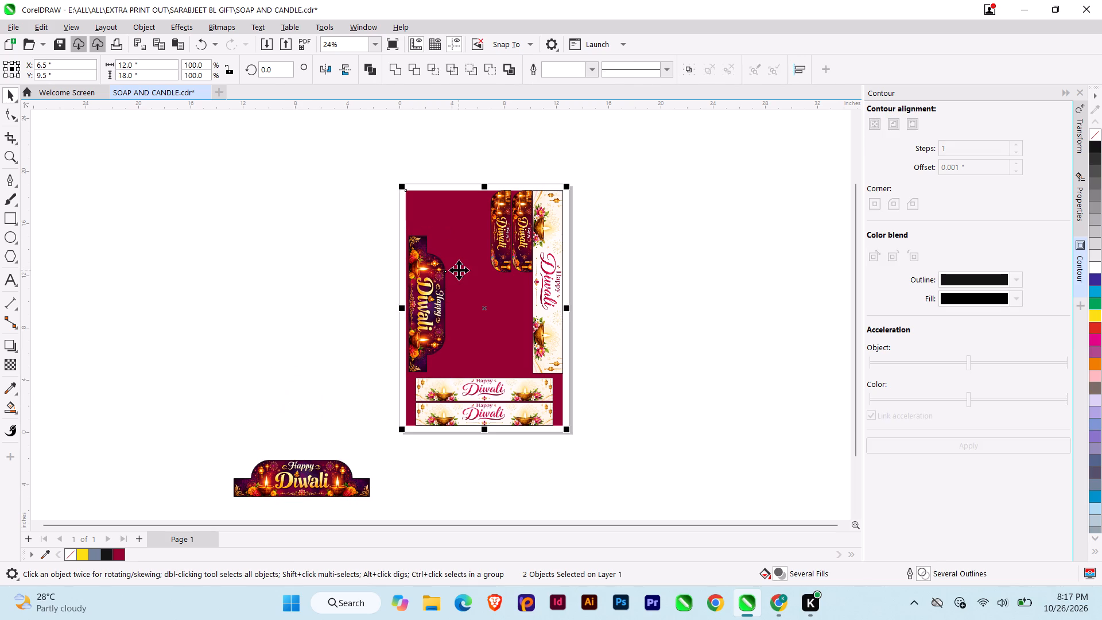
{"action": "key", "text": "l"}
{"action": "key", "text": "t"}
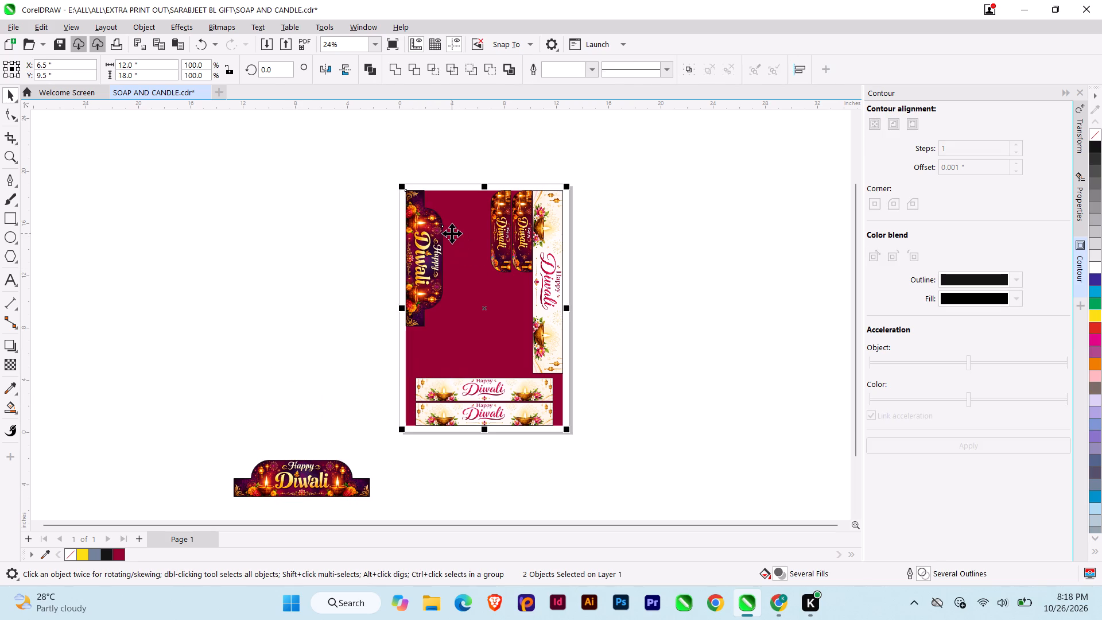
{"action": "key", "text": "Escape"}
Duplicate the vertical arched strip to its right, level with the original and before the curved dark strips.
{"action": "scroll", "coordinate": [422, 218], "scroll_direction": "up", "scroll_amount": 4}
{"action": "left_click", "coordinate": [422, 228]}
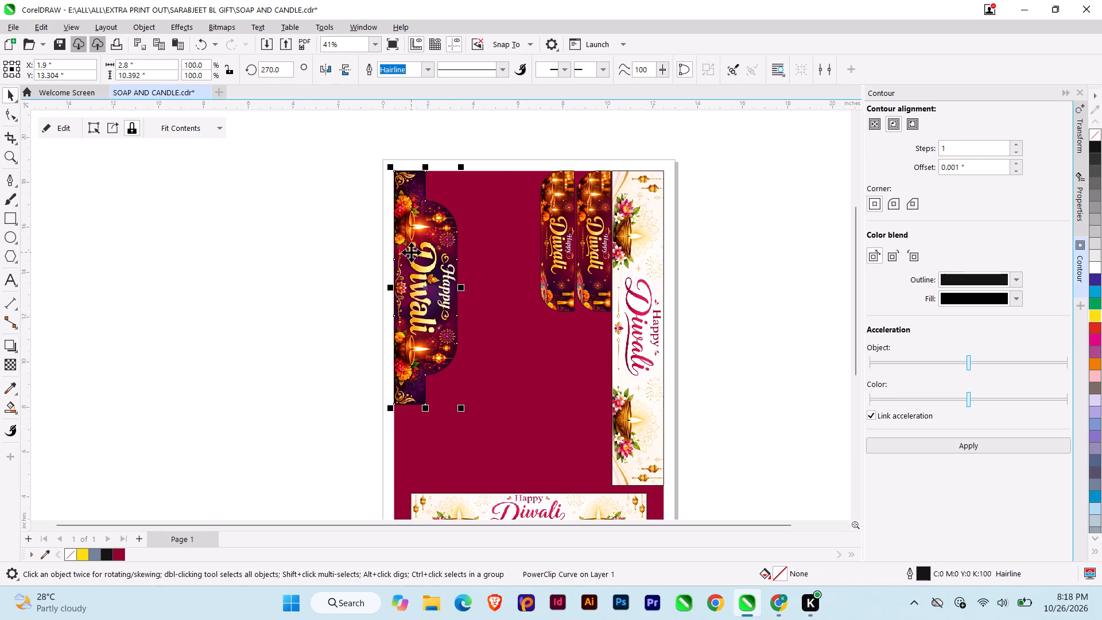
{"action": "left_click_drag", "start_coordinate": [411, 252], "coordinate": [478, 253]}
{"action": "right_click", "coordinate": [478, 253], "text": "ctrl"}
{"action": "left_click", "coordinate": [339, 288]}
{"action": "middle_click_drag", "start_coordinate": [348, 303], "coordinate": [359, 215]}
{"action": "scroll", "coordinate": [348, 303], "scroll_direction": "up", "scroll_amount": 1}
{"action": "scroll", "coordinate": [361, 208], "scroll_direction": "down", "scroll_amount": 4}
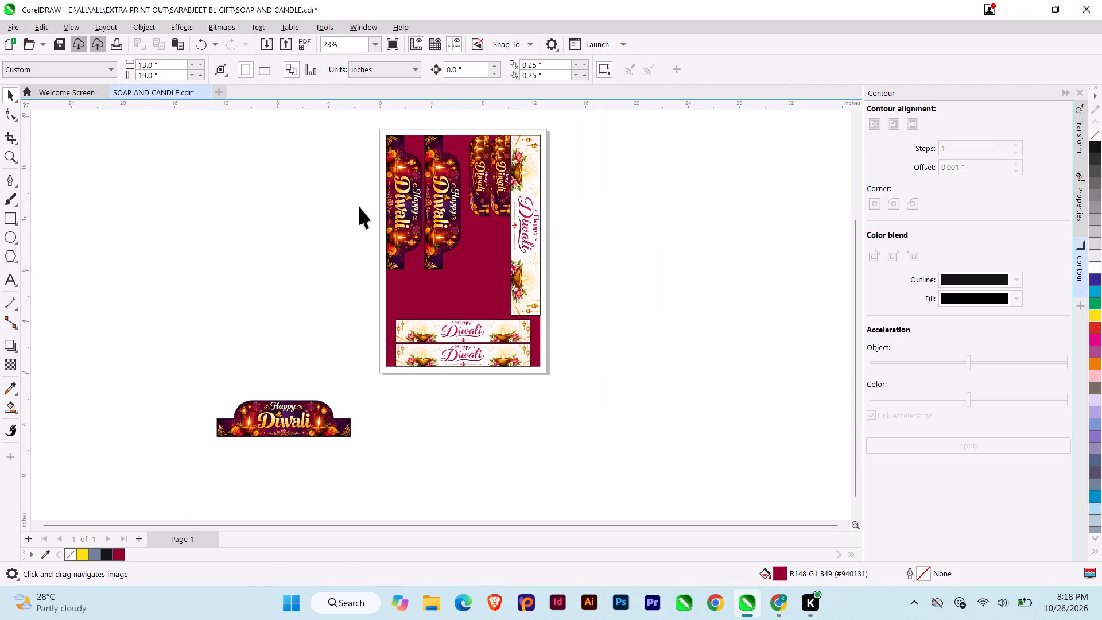
Delete the leftover horizontal arched dark Diwali strip in the blank area outside the page.
{"action": "scroll", "coordinate": [331, 244], "scroll_direction": "down", "scroll_amount": 1}
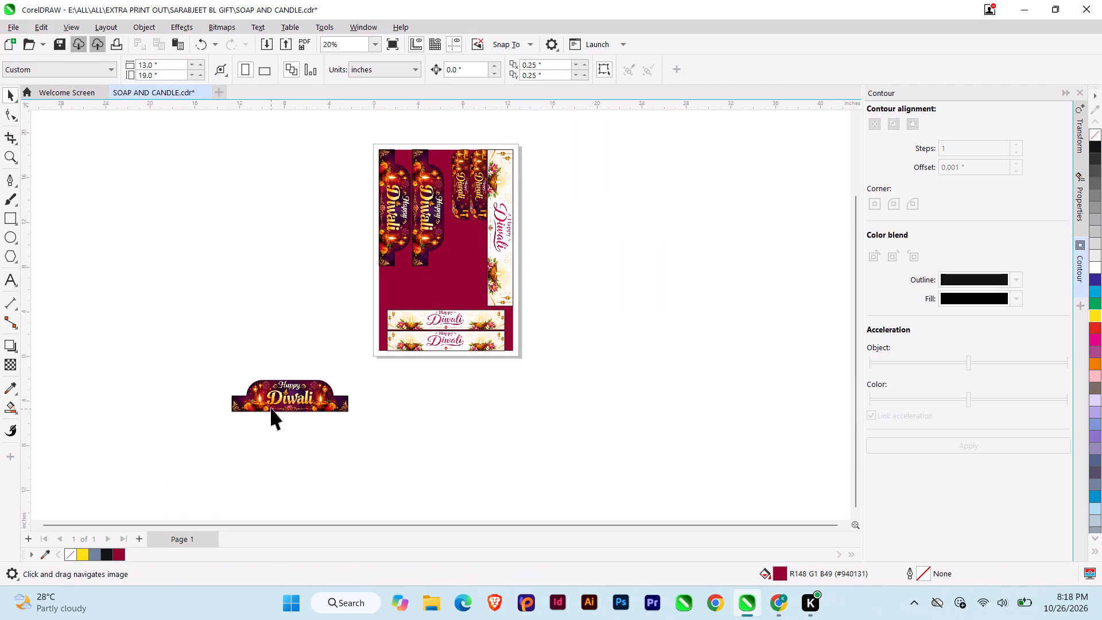
{"action": "left_click", "coordinate": [271, 408]}
{"action": "key", "text": "Delete"}
Align the two 10.5-inch horizontal light Diwali strips to the left edge of the maroon rectangle.
{"action": "middle_click_drag", "start_coordinate": [441, 261], "coordinate": [471, 299]}
{"action": "scroll", "coordinate": [463, 274], "scroll_direction": "up", "scroll_amount": 4}
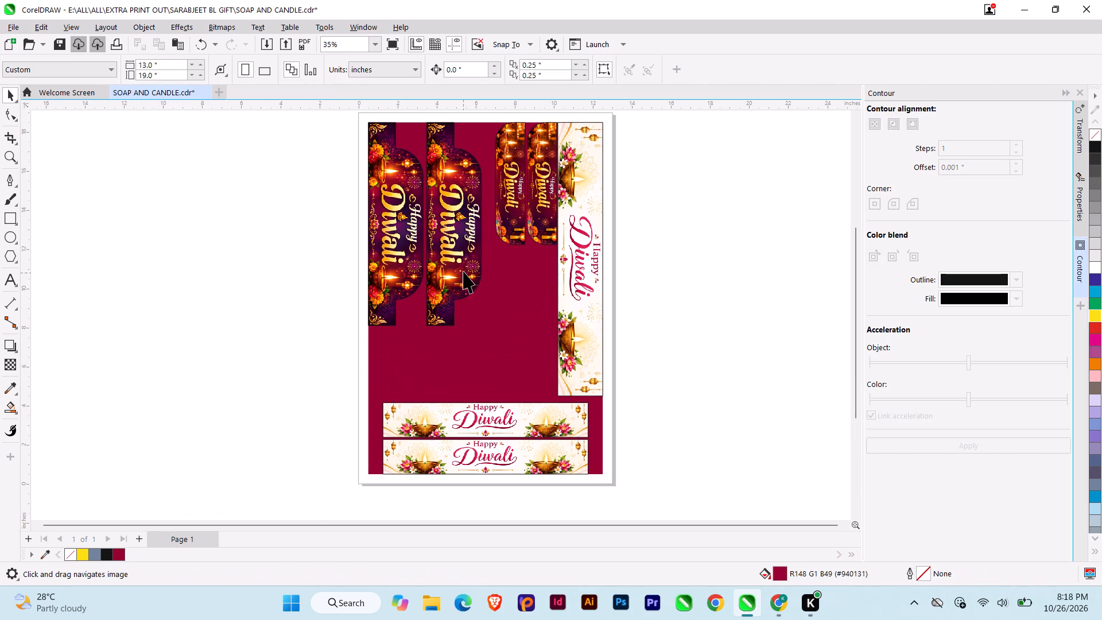
{"action": "left_click", "coordinate": [456, 230]}
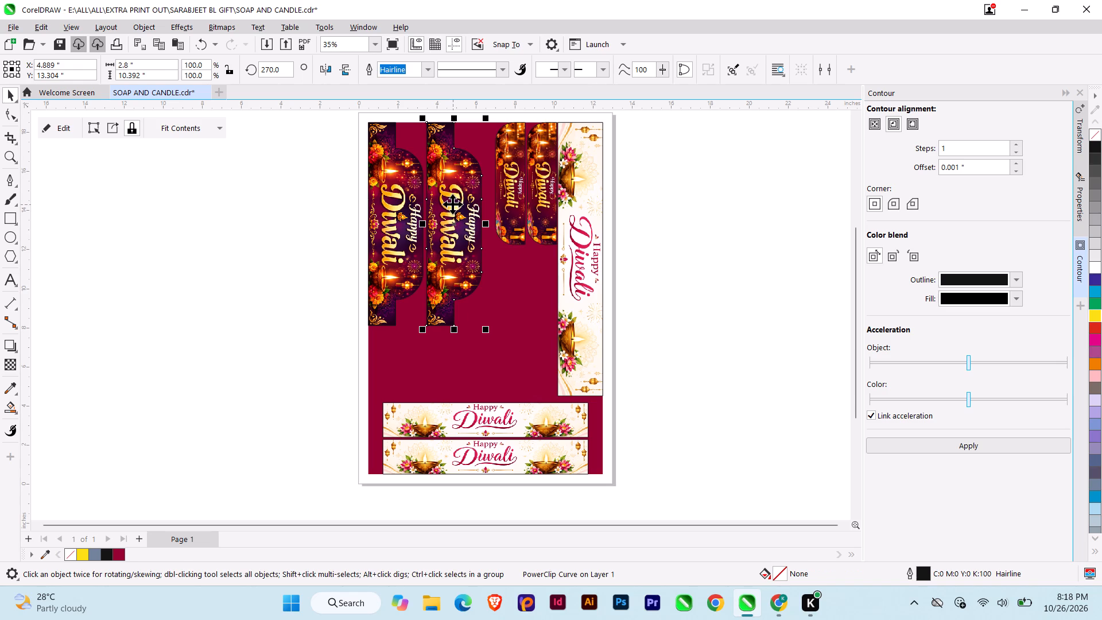
{"action": "left_click", "coordinate": [434, 432]}
{"action": "left_click", "coordinate": [427, 458], "text": "shift"}
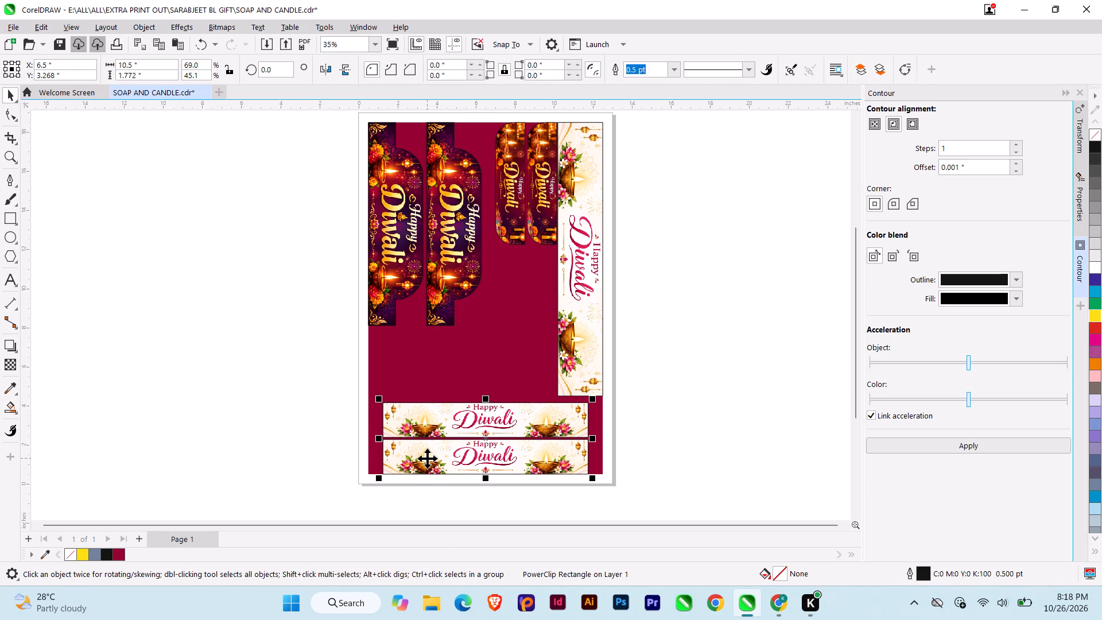
{"action": "left_click", "coordinate": [418, 356], "text": "shift"}
{"action": "key", "text": "l"}
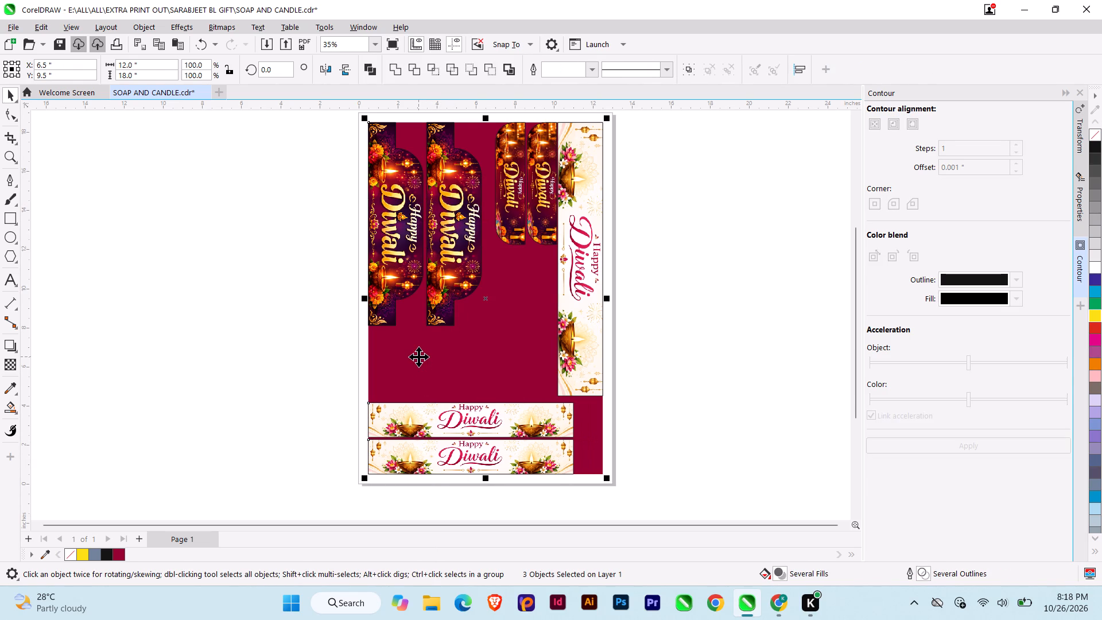
{"action": "left_click", "coordinate": [288, 387]}
Duplicate the pair of vertical curved dark strips directly below the originals, leaving a small gap between the pairs.
{"action": "left_click", "coordinate": [476, 418]}
{"action": "scroll", "coordinate": [468, 400], "scroll_direction": "up", "scroll_amount": 1}
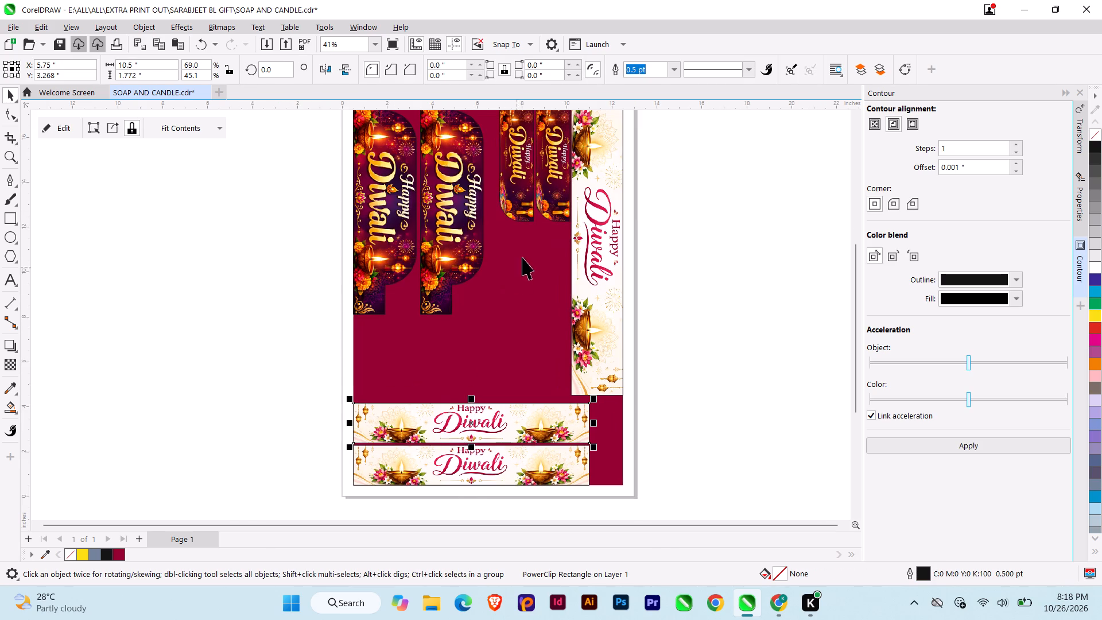
{"action": "scroll", "coordinate": [523, 257], "scroll_direction": "up", "scroll_amount": 1}
{"action": "left_click", "coordinate": [519, 188]}
{"action": "left_click", "coordinate": [567, 169], "text": "shift"}
{"action": "middle_click_drag", "start_coordinate": [544, 208], "coordinate": [570, 308]}
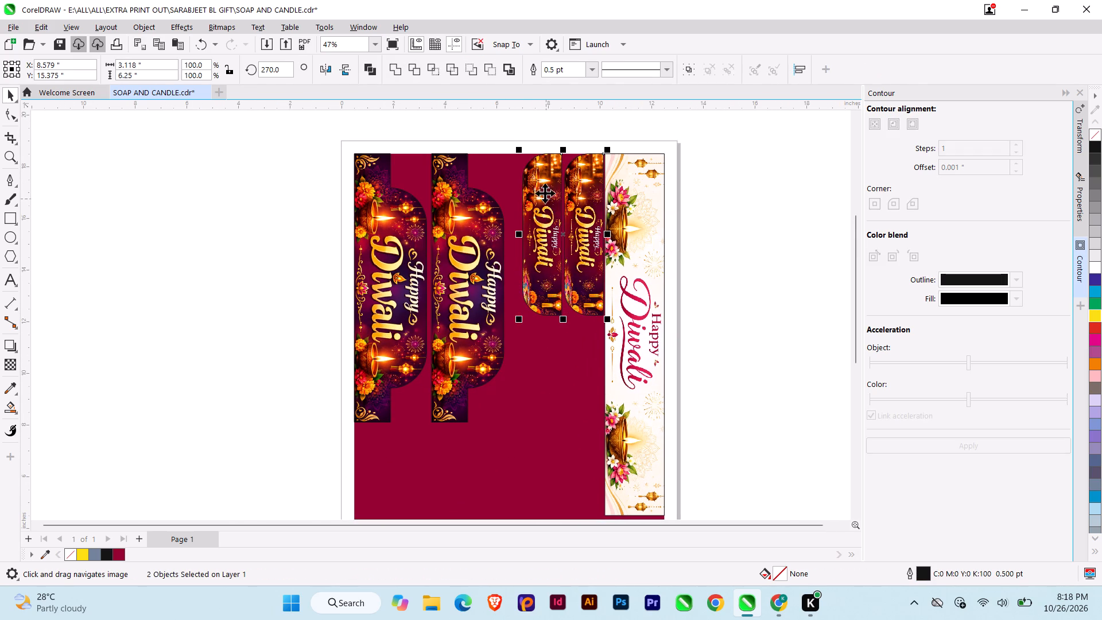
{"action": "left_click_drag", "start_coordinate": [542, 189], "coordinate": [553, 356]}
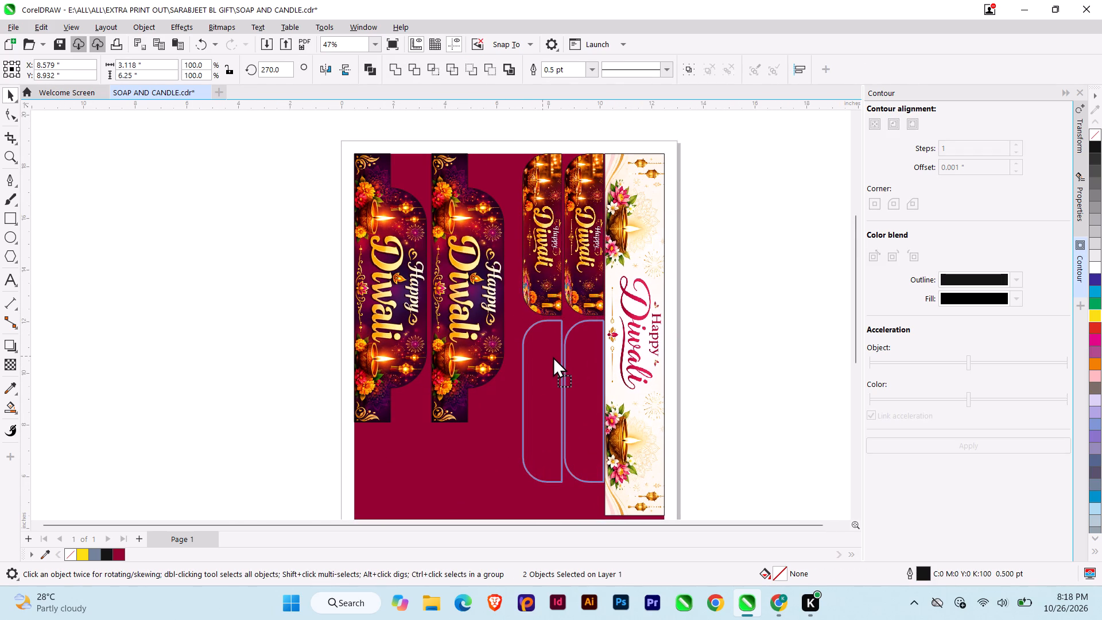
{"action": "left_click_drag", "start_coordinate": [553, 356], "coordinate": [553, 356]}
{"action": "right_click", "coordinate": [553, 356], "text": "ctrl"}
{"action": "left_click", "coordinate": [740, 283]}
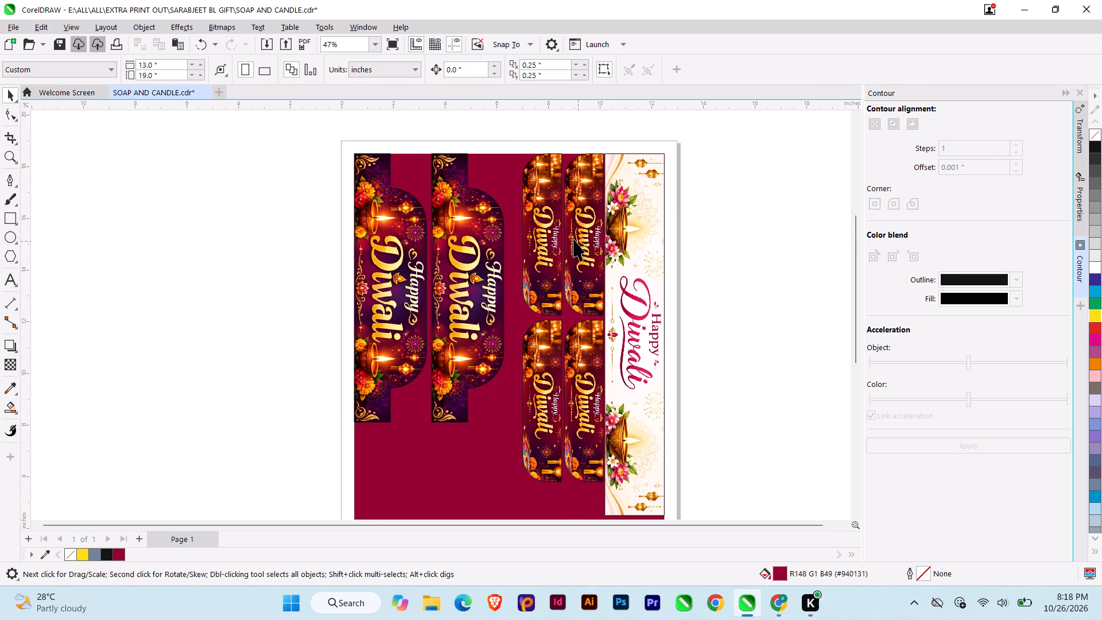
Duplicate the entire 12 × 18 inch layout, including the maroon rectangle, beside the page to its right and level with the original.
{"action": "scroll", "coordinate": [562, 227], "scroll_direction": "down", "scroll_amount": 4}
{"action": "scroll", "coordinate": [552, 310], "scroll_direction": "up", "scroll_amount": 2}
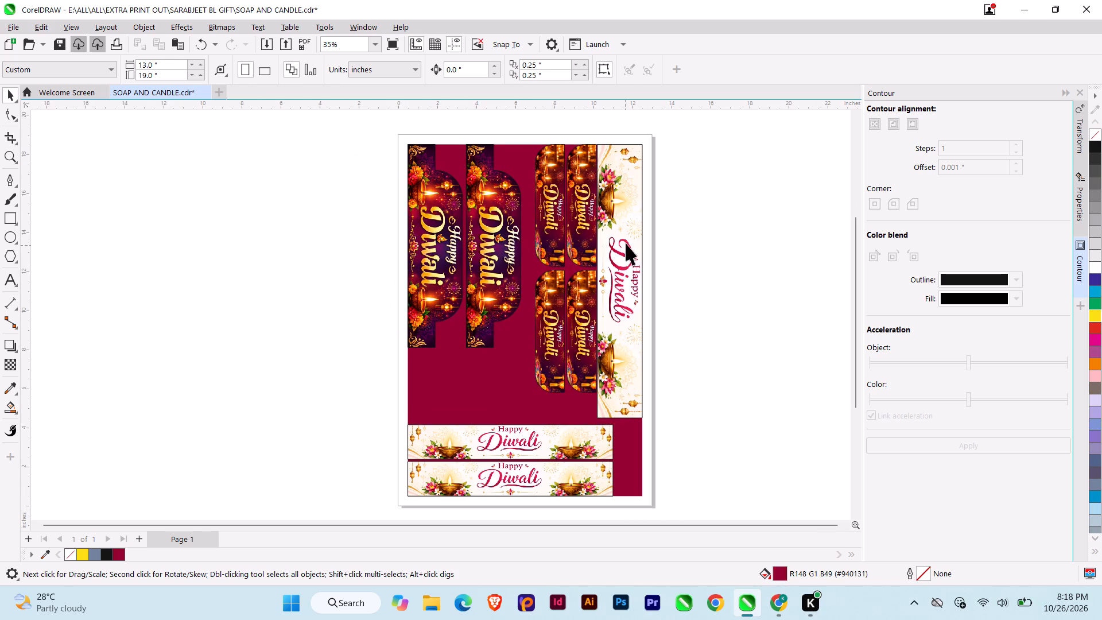
{"action": "scroll", "coordinate": [530, 265], "scroll_direction": "down", "scroll_amount": 5}
{"action": "middle_click_drag", "start_coordinate": [523, 245], "coordinate": [474, 292]}
{"action": "left_click_drag", "start_coordinate": [389, 229], "coordinate": [619, 466]}
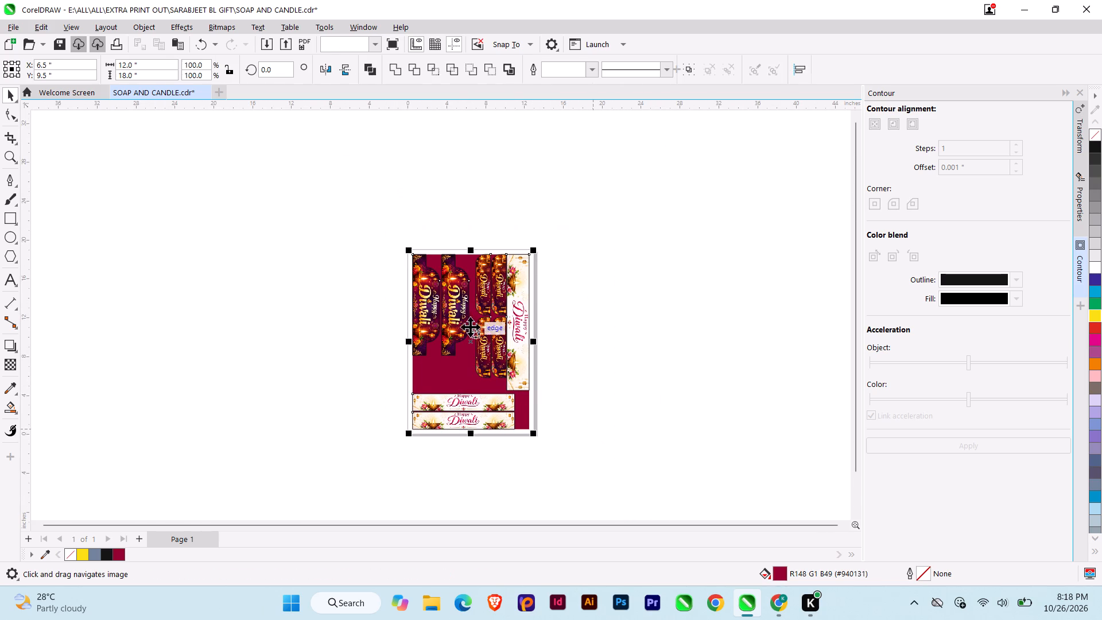
{"action": "left_click_drag", "start_coordinate": [466, 322], "coordinate": [603, 327]}
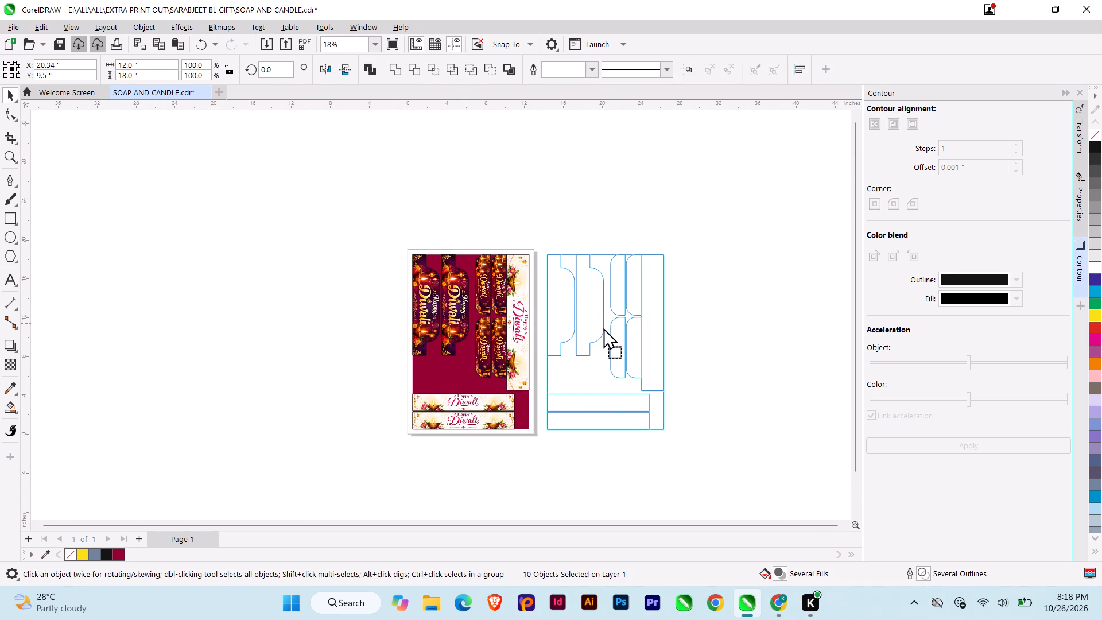
{"action": "left_click_drag", "start_coordinate": [603, 327], "coordinate": [615, 327]}
{"action": "right_click", "coordinate": [615, 327], "text": "ctrl"}
{"action": "left_click", "coordinate": [662, 451]}
Delete the lower pair of vertical curved dark strips from the copied layout.
{"action": "left_click", "coordinate": [642, 328]}
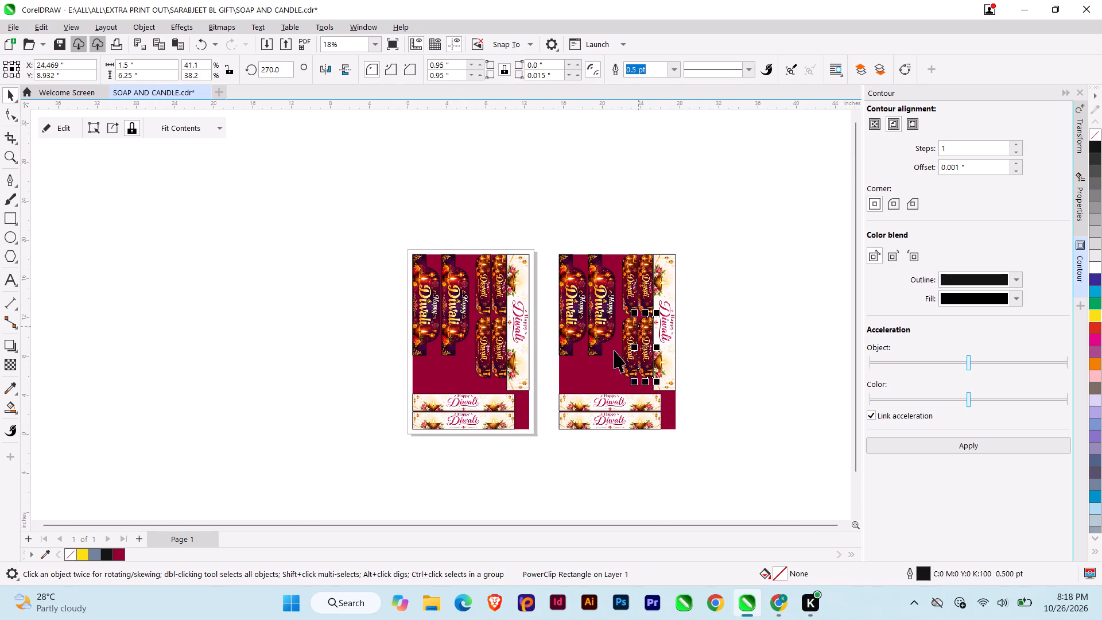
{"action": "key", "text": "Delete"}
{"action": "left_click", "coordinate": [614, 347]}
{"action": "left_click", "coordinate": [630, 343]}
{"action": "key", "text": "Delete"}
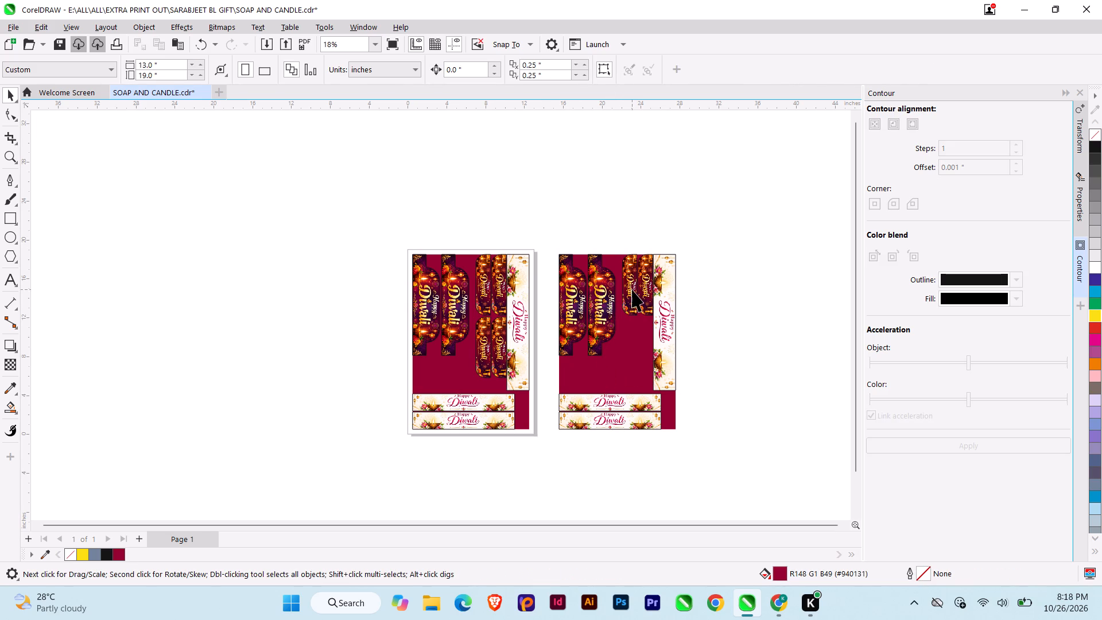
Delete the upper 10.5-inch horizontal light strip from the copied layout.
{"action": "left_click", "coordinate": [638, 401]}
{"action": "scroll", "coordinate": [633, 400], "scroll_direction": "up", "scroll_amount": 3}
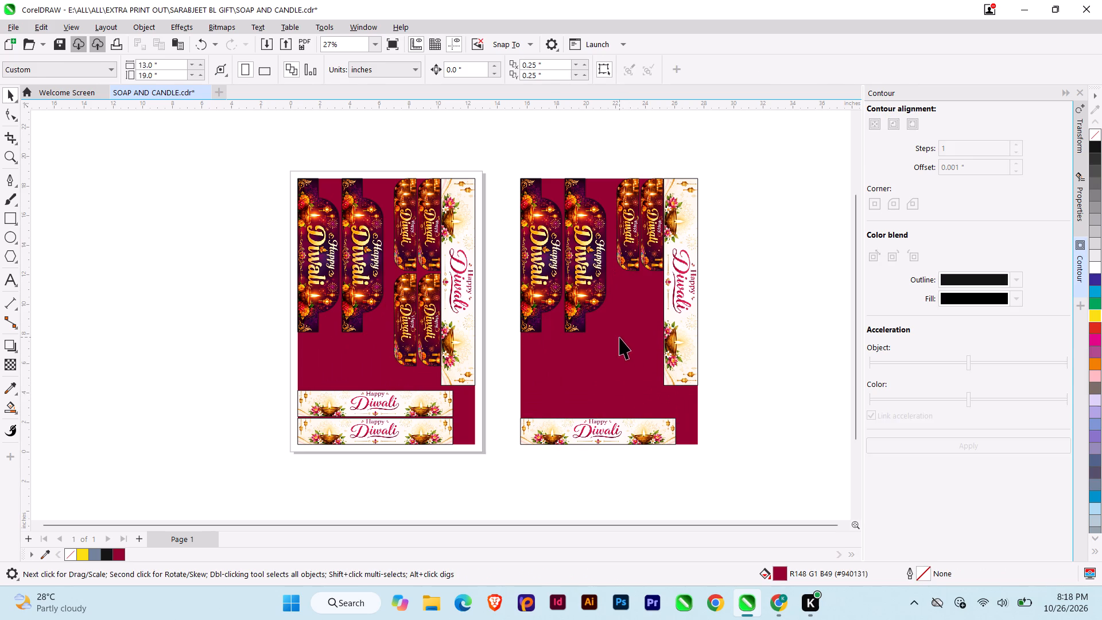
{"action": "key", "text": "ctrl+z"}
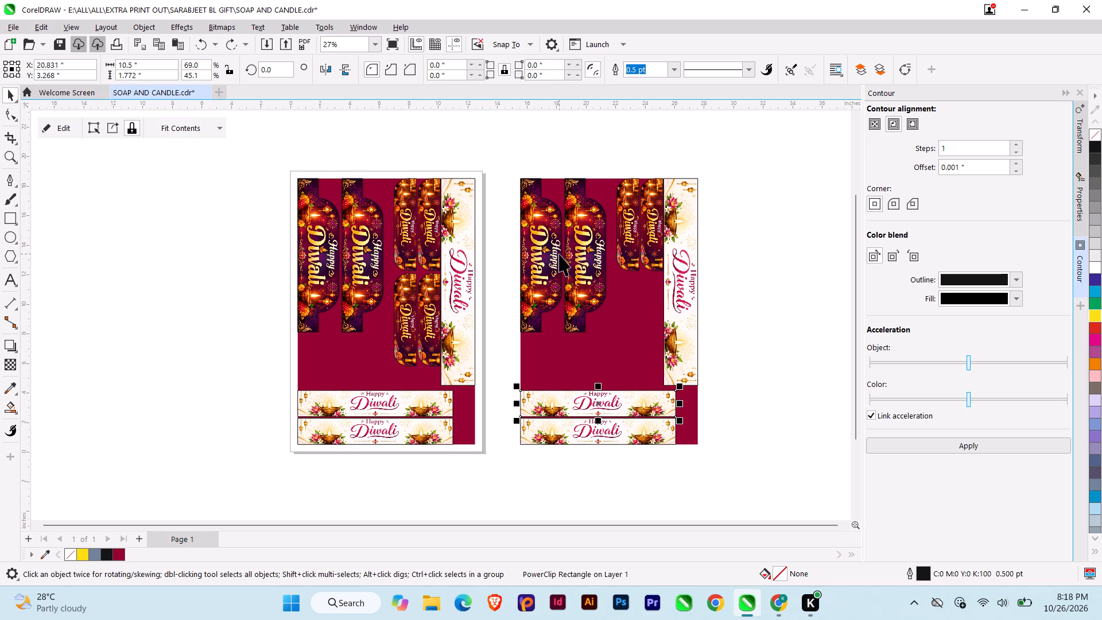
{"action": "key", "text": "Delete"}
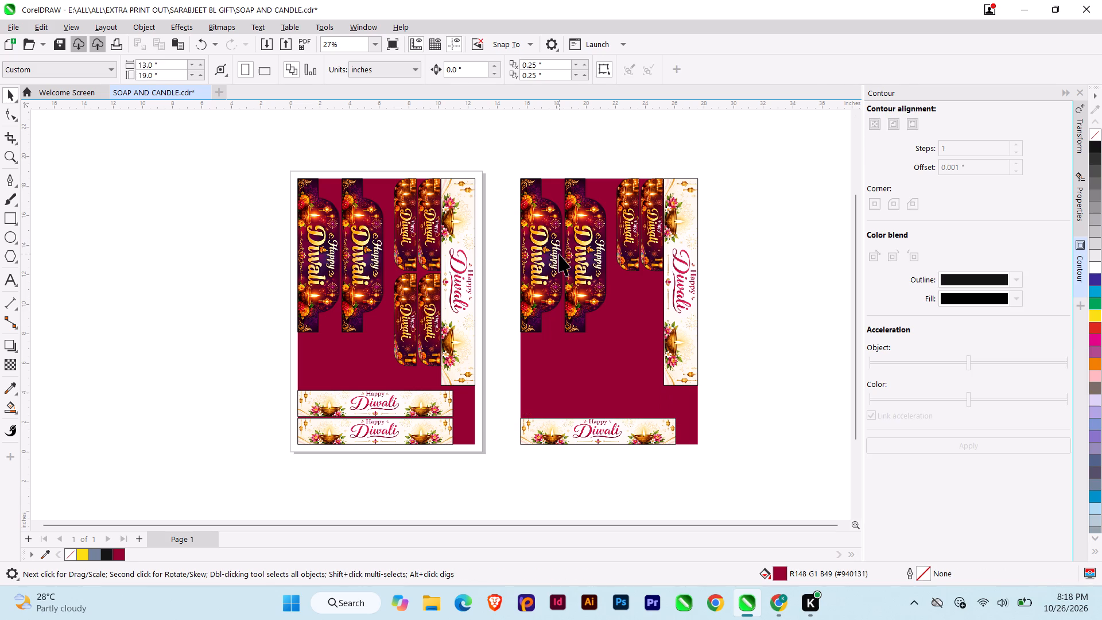
{"action": "left_click", "coordinate": [697, 276]}
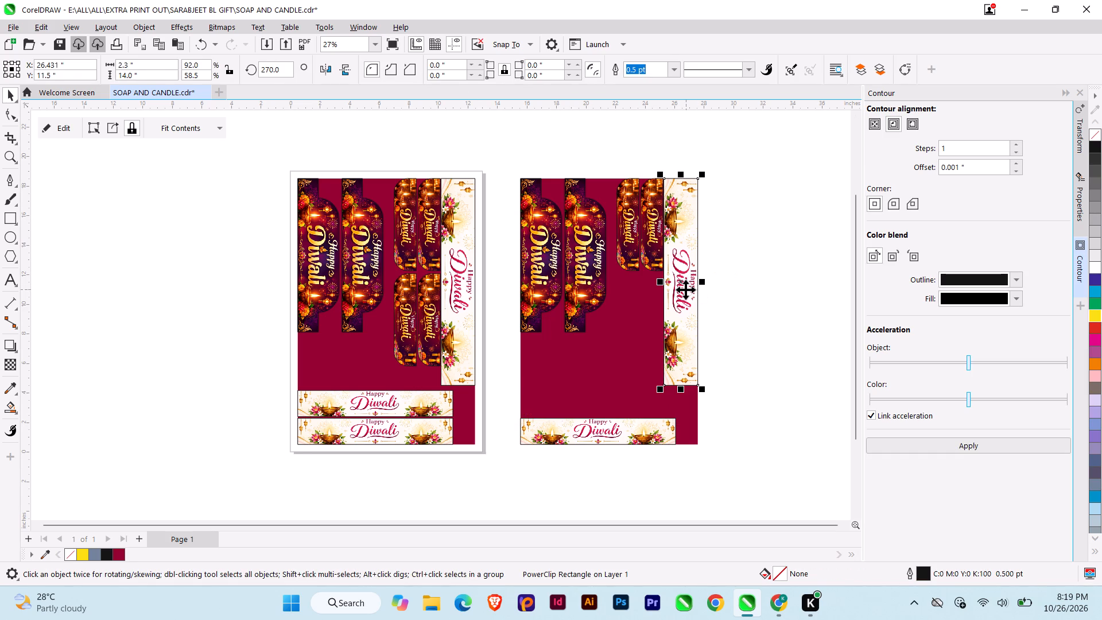
{"action": "key", "text": "ctrl+z"}
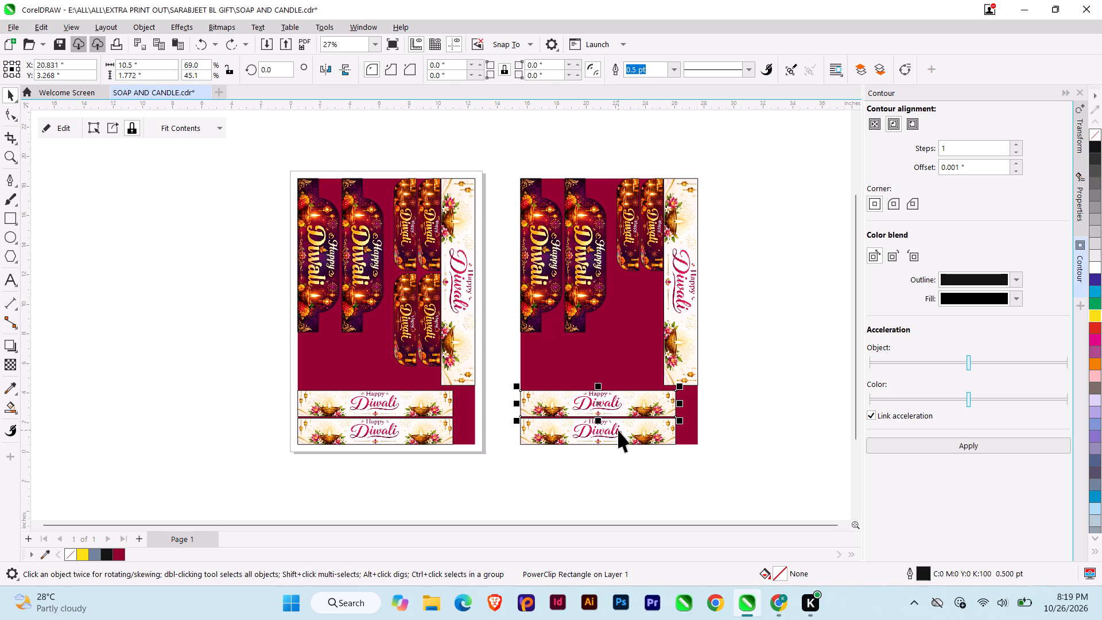
{"action": "key", "text": "Delete"}
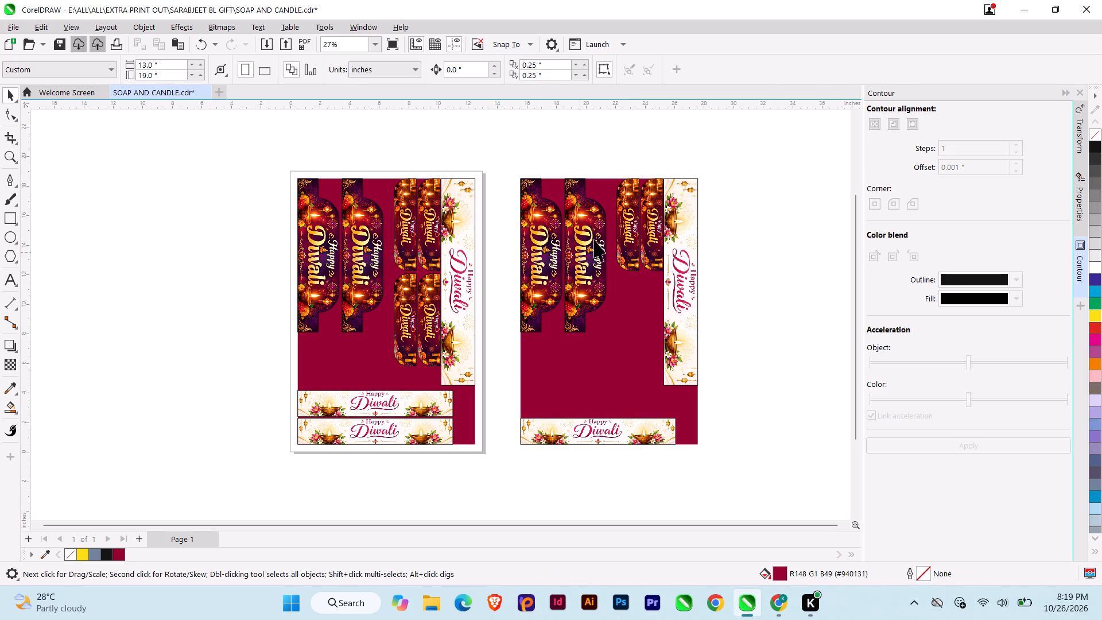
Move the six remaining Diwali strips off the copied maroon rectangle into the blank area to its right.
{"action": "left_click", "coordinate": [576, 375]}
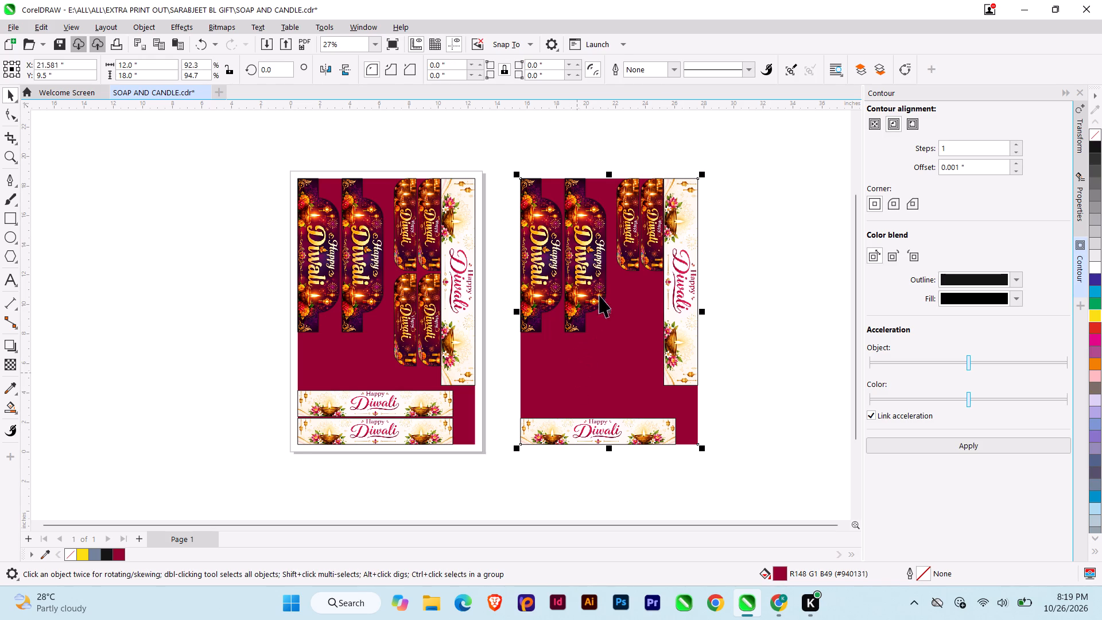
{"action": "left_click", "coordinate": [548, 220]}
{"action": "left_click", "coordinate": [592, 233], "text": "shift"}
{"action": "left_click", "coordinate": [633, 235], "text": "shift"}
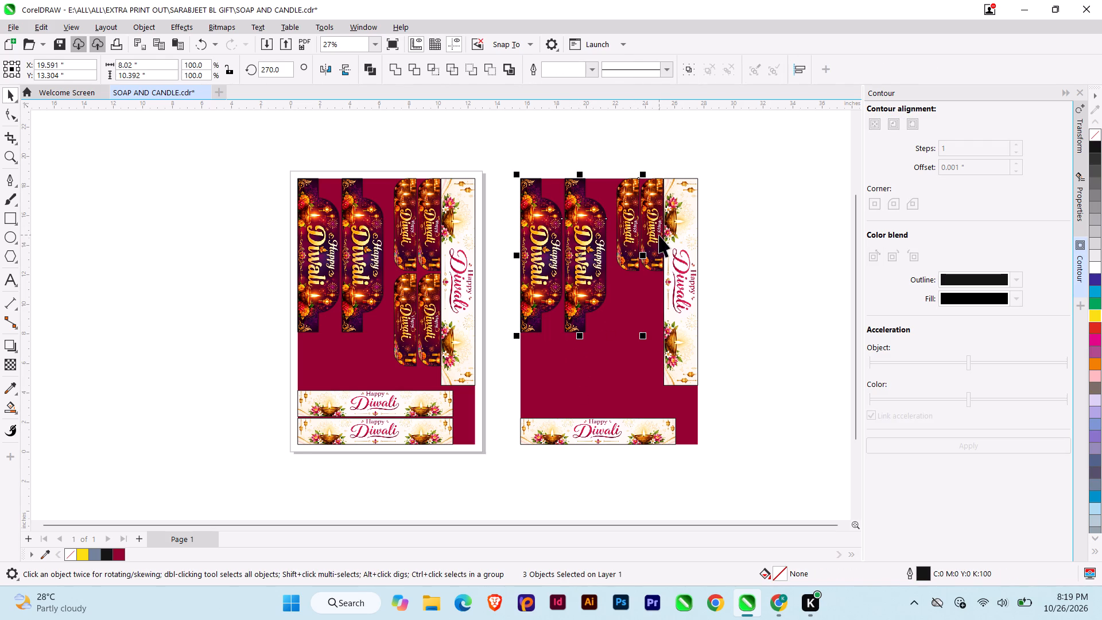
{"action": "left_click", "coordinate": [657, 235], "text": "shift"}
{"action": "left_click", "coordinate": [684, 261], "text": "shift"}
{"action": "left_click", "coordinate": [628, 432], "text": "shift"}
{"action": "left_click_drag", "start_coordinate": [616, 432], "coordinate": [814, 422]}
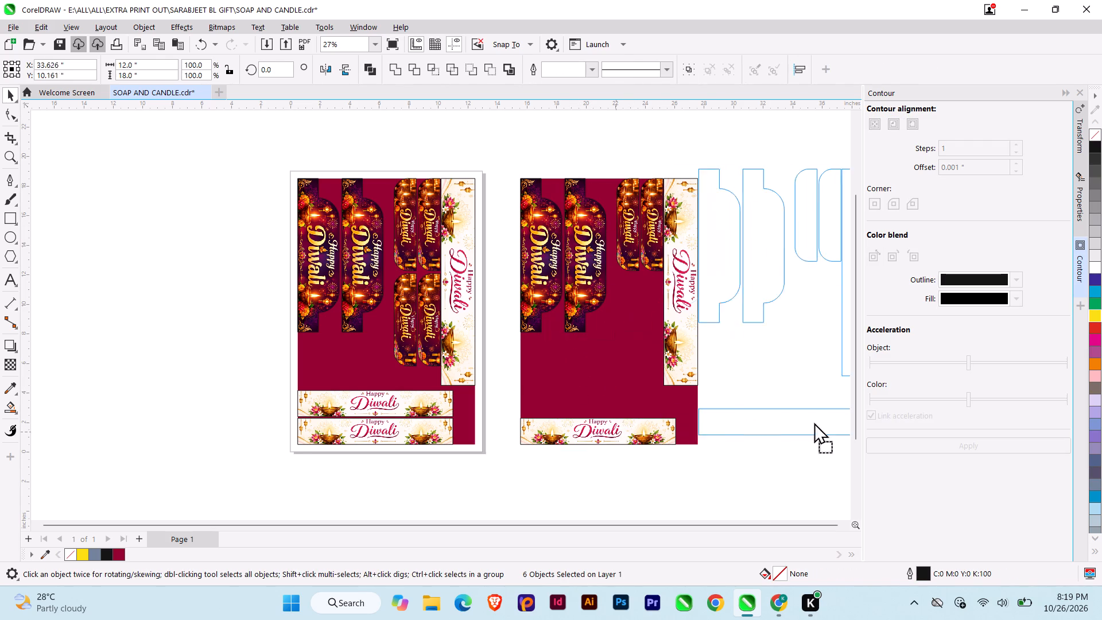
{"action": "left_click_drag", "start_coordinate": [814, 422], "coordinate": [828, 418]}
{"action": "middle_click_drag", "start_coordinate": [766, 443], "coordinate": [734, 466]}
{"action": "left_click", "coordinate": [723, 377]}
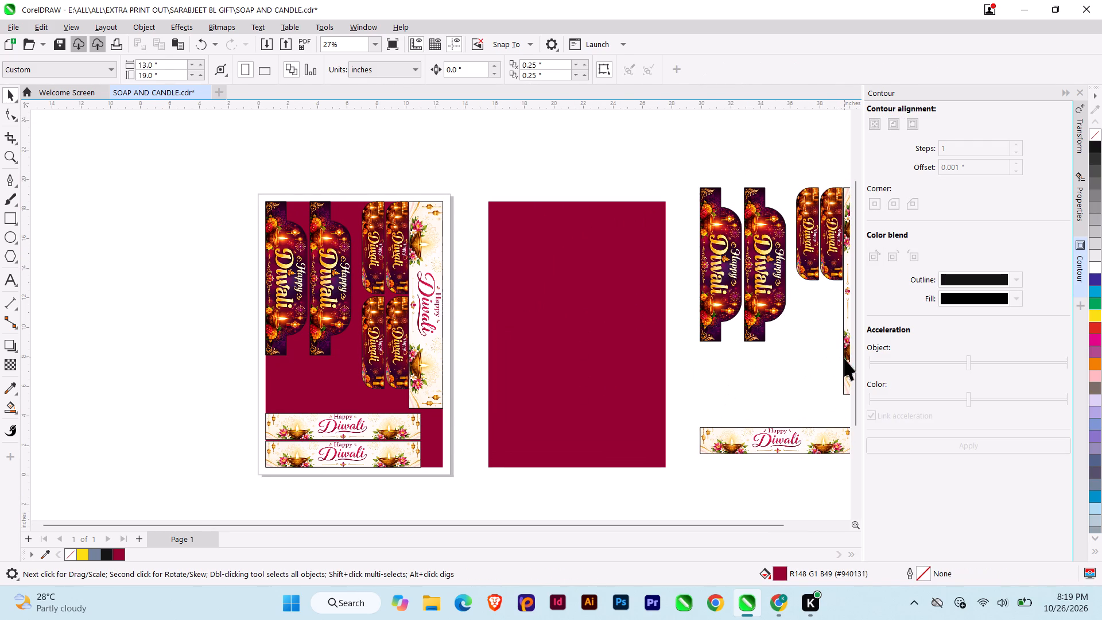
Align the 14-inch vertical light strip to the top-right corner of the copied maroon rectangle.
{"action": "left_click", "coordinate": [844, 358]}
{"action": "left_click", "coordinate": [626, 384], "text": "shift"}
{"action": "type", "text": "tr"}
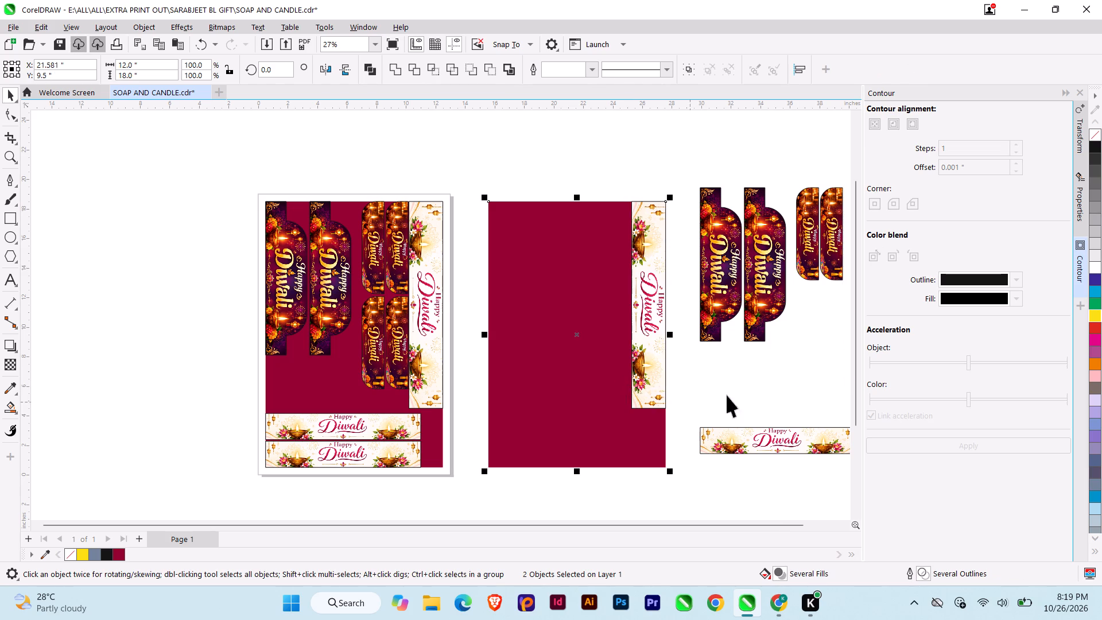
{"action": "left_click", "coordinate": [755, 389]}
Duplicate the 14-inch vertical light strip immediately to its left, edge to edge and level with the original.
{"action": "left_click", "coordinate": [645, 381]}
{"action": "scroll", "coordinate": [662, 235], "scroll_direction": "up", "scroll_amount": 4}
{"action": "middle_click_drag", "start_coordinate": [665, 184], "coordinate": [693, 249]}
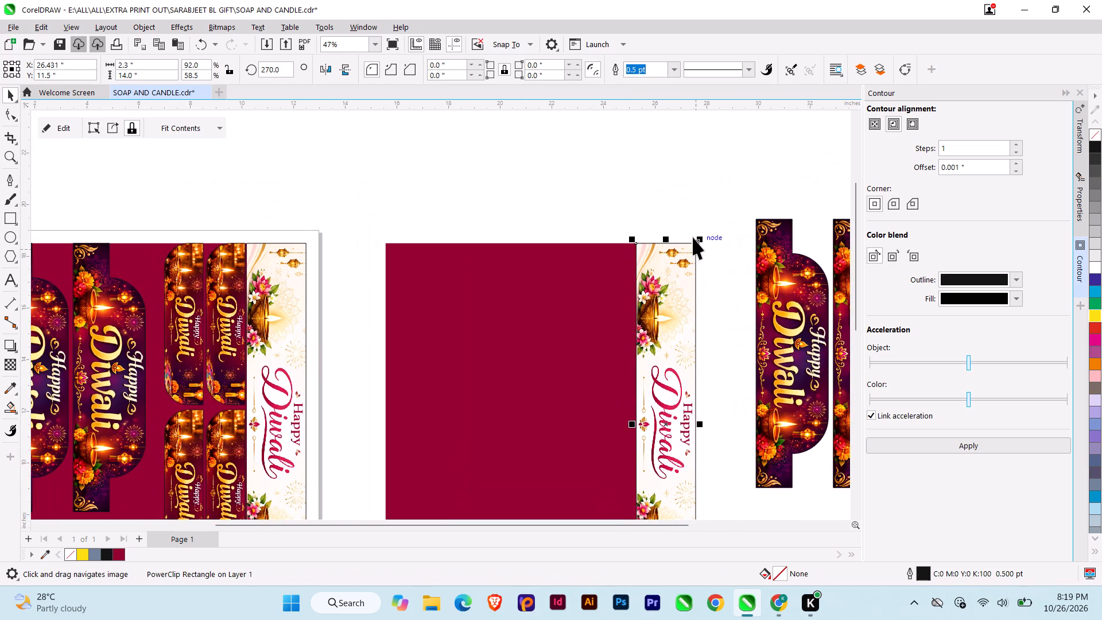
{"action": "left_click_drag", "start_coordinate": [696, 243], "coordinate": [633, 242]}
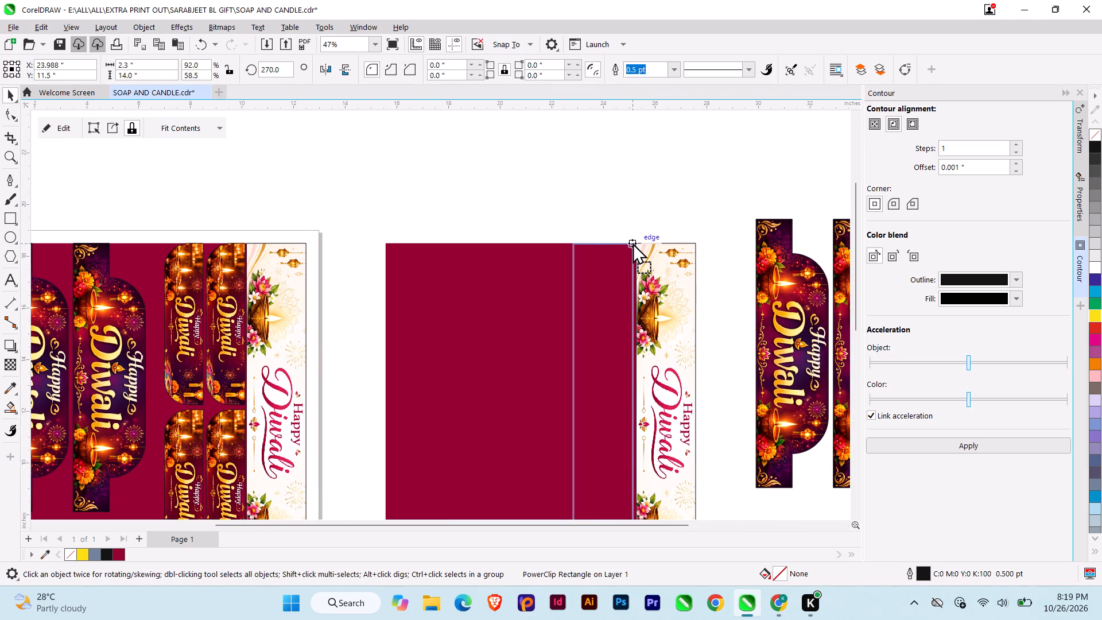
{"action": "left_click_drag", "start_coordinate": [633, 242], "coordinate": [635, 242]}
{"action": "right_click", "coordinate": [635, 242], "text": "ctrl"}
{"action": "left_click", "coordinate": [595, 171]}
Align the 10.5-inch horizontal light strip to the bottom-right corner of the copied maroon rectangle.
{"action": "scroll", "coordinate": [580, 187], "scroll_direction": "down", "scroll_amount": 7}
{"action": "left_click", "coordinate": [670, 376]}
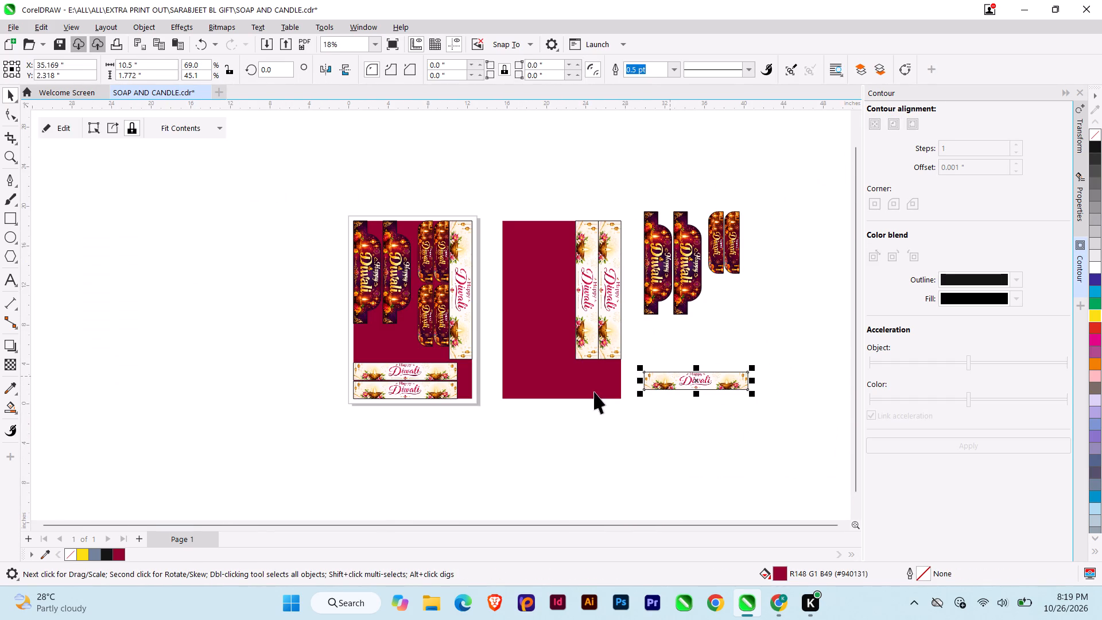
{"action": "left_click", "coordinate": [589, 391], "text": "shift"}
{"action": "type", "text": "bc"}
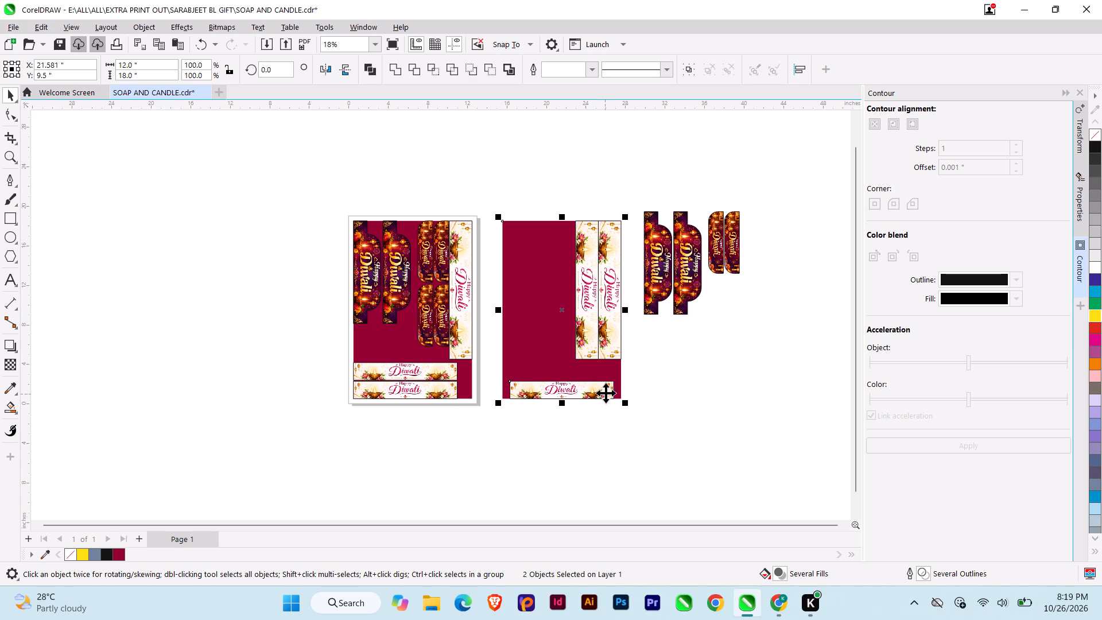
{"action": "key", "text": "l"}
{"action": "key", "text": "r"}
{"action": "key", "text": "F1"}
{"action": "key", "text": "Escape"}
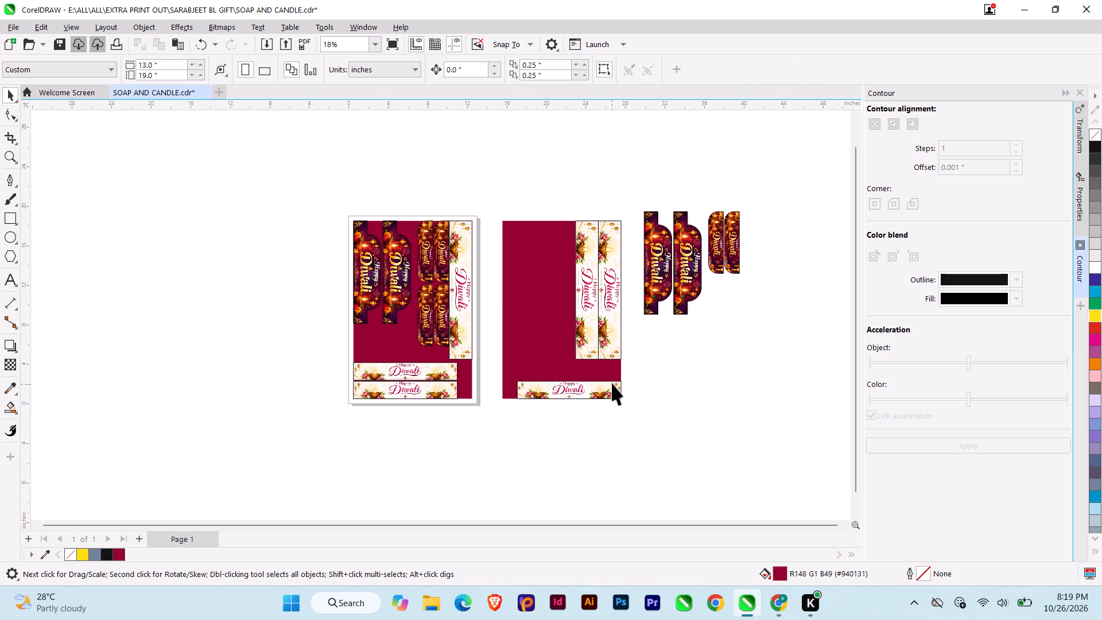
{"action": "scroll", "coordinate": [612, 383], "scroll_direction": "up", "scroll_amount": 5}
{"action": "left_click", "coordinate": [612, 383]}
{"action": "left_click", "coordinate": [650, 18]}
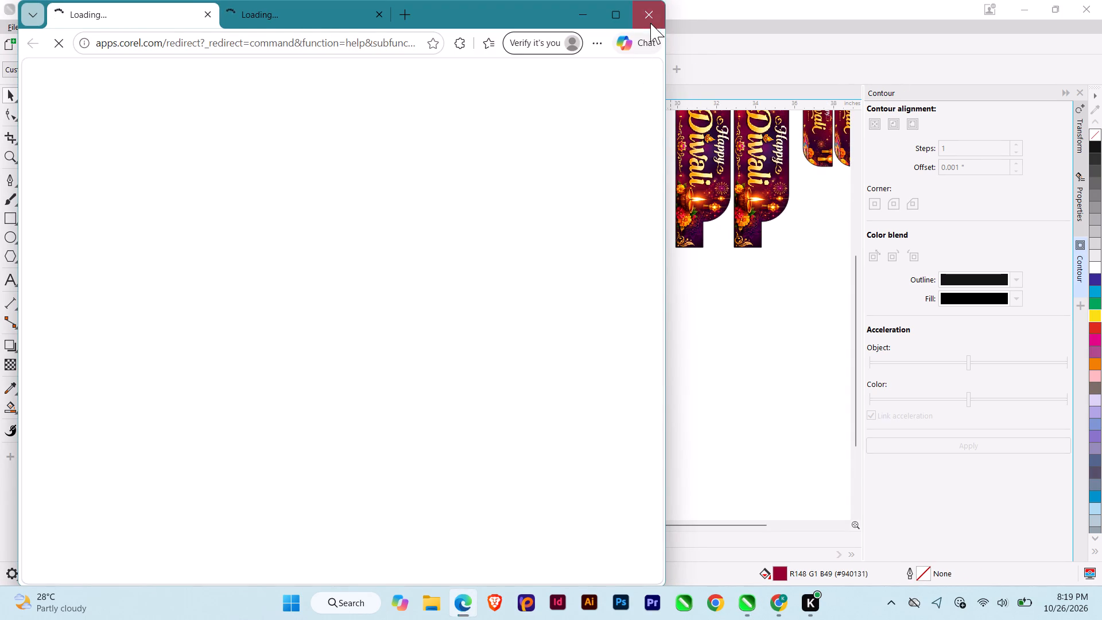
Duplicate the 10.5-inch horizontal light strip directly above the original in the copied layout.
{"action": "scroll", "coordinate": [643, 343], "scroll_direction": "up", "scroll_amount": 4}
{"action": "left_click", "coordinate": [607, 438]}
{"action": "left_click_drag", "start_coordinate": [624, 467], "coordinate": [617, 431]}
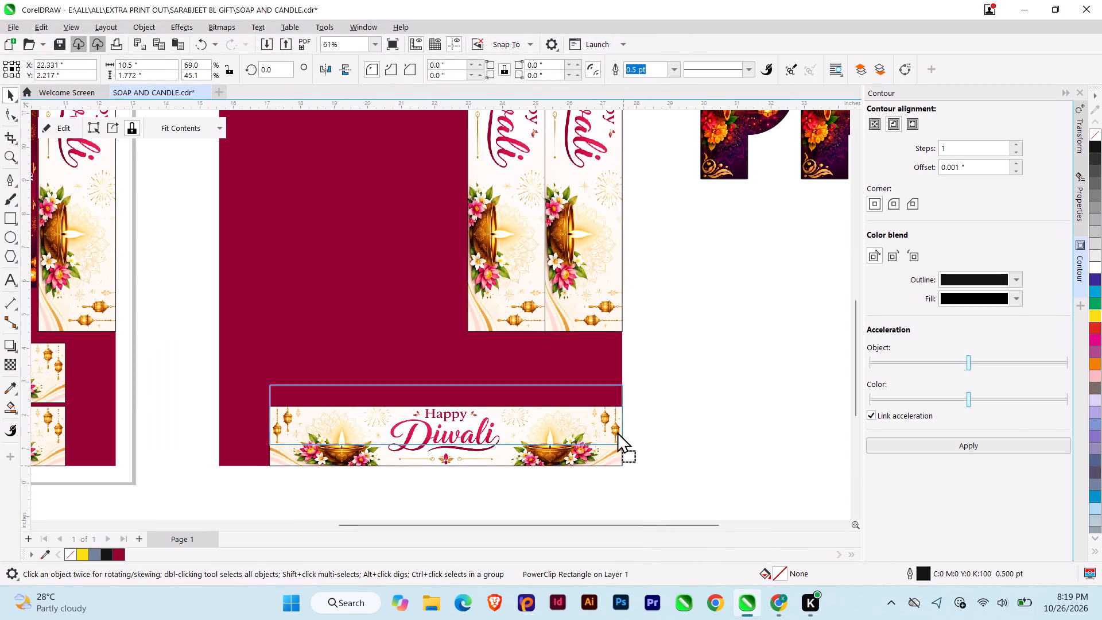
{"action": "left_click_drag", "start_coordinate": [617, 431], "coordinate": [622, 408]}
{"action": "right_click", "coordinate": [622, 408], "text": "ctrl"}
{"action": "left_click", "coordinate": [720, 376]}
Move a 1.5 × 6.25 inch curved strip from the spare artwork to the bottom-left corner of the copied maroon rectangle.
{"action": "scroll", "coordinate": [684, 387], "scroll_direction": "down", "scroll_amount": 4}
{"action": "middle_click_drag", "start_coordinate": [685, 388], "coordinate": [693, 439]}
{"action": "scroll", "coordinate": [699, 291], "scroll_direction": "down", "scroll_amount": 5}
{"action": "left_click", "coordinate": [713, 270]}
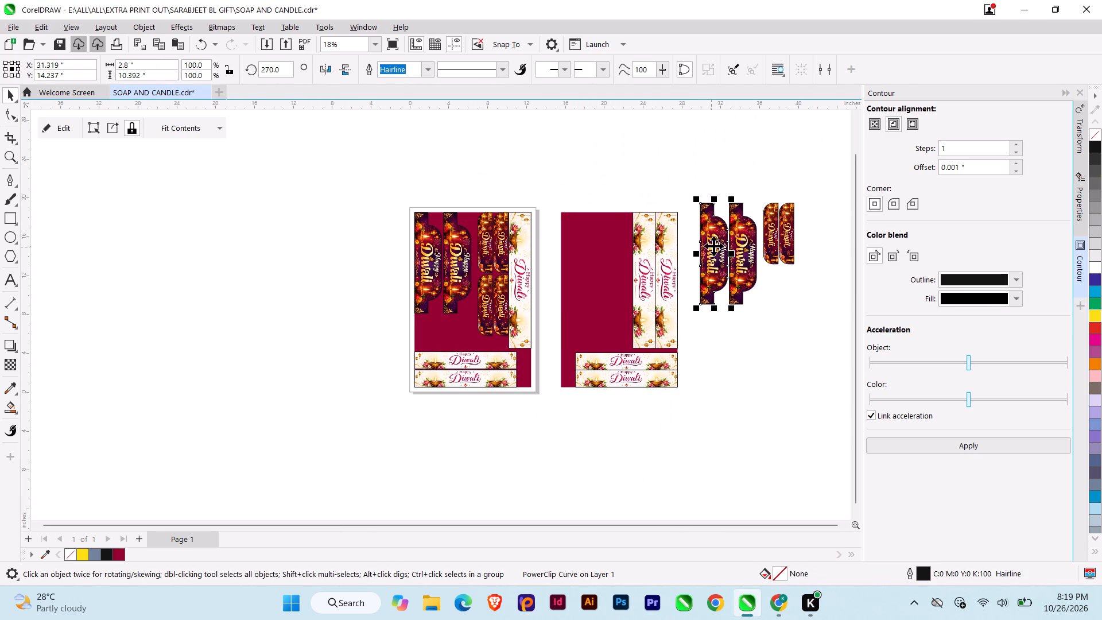
{"action": "left_click", "coordinate": [786, 231]}
{"action": "scroll", "coordinate": [767, 250], "scroll_direction": "up", "scroll_amount": 7}
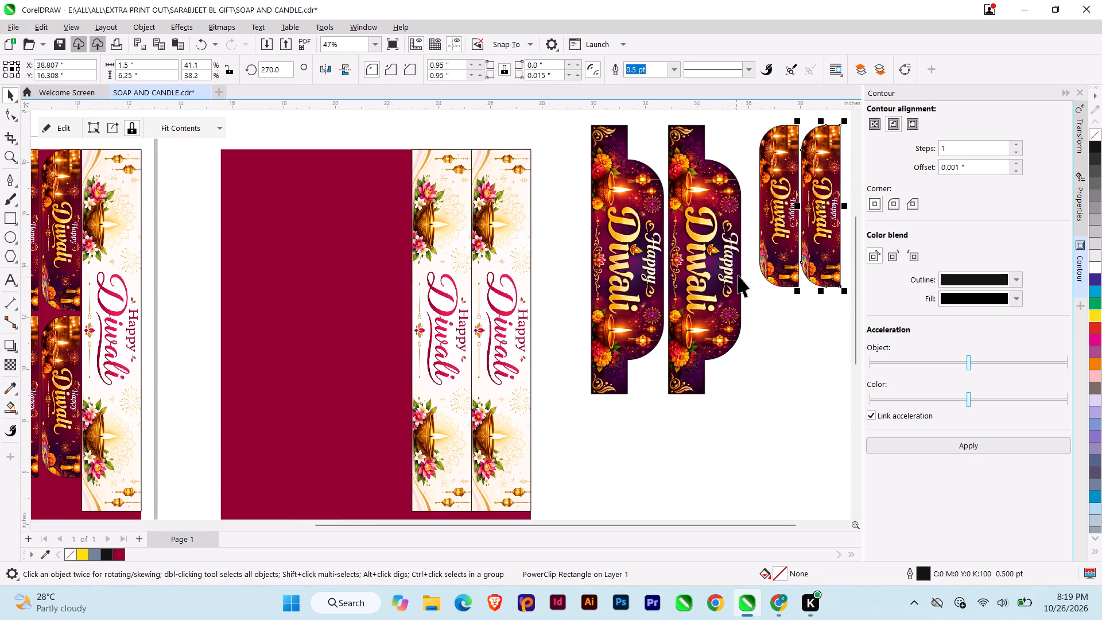
{"action": "scroll", "coordinate": [788, 225], "scroll_direction": "down", "scroll_amount": 6}
{"action": "left_click_drag", "start_coordinate": [796, 221], "coordinate": [543, 340]}
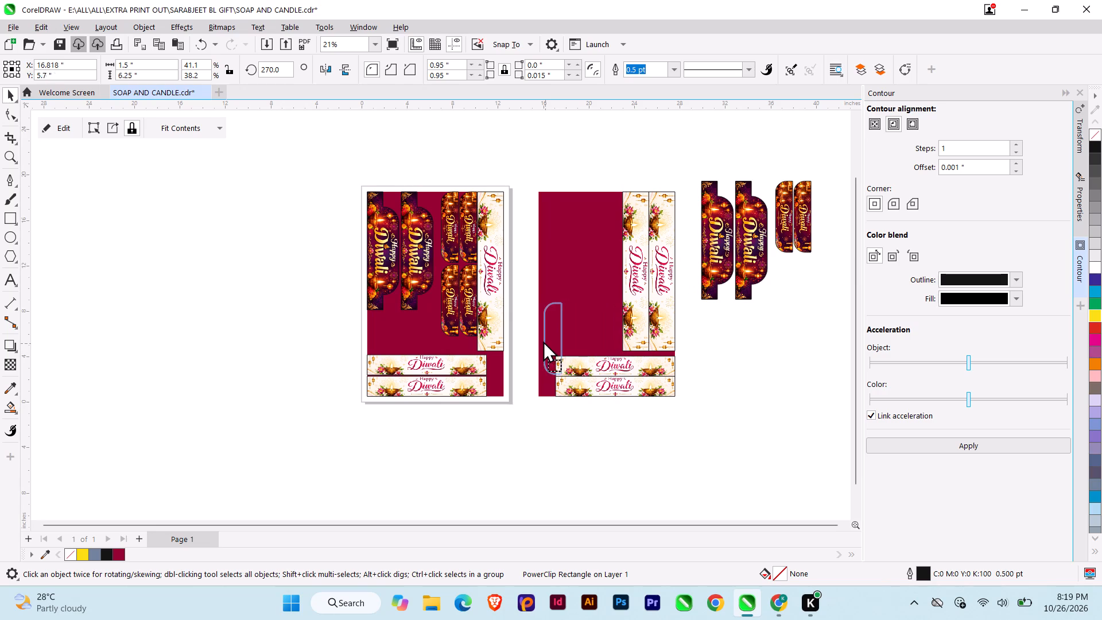
{"action": "left_click_drag", "start_coordinate": [543, 340], "coordinate": [540, 338]}
{"action": "scroll", "coordinate": [538, 362], "scroll_direction": "up", "scroll_amount": 16}
{"action": "scroll", "coordinate": [634, 311], "scroll_direction": "up", "scroll_amount": 13}
{"action": "scroll", "coordinate": [631, 304], "scroll_direction": "down", "scroll_amount": 19}
{"action": "left_click", "coordinate": [602, 388], "text": "shift"}
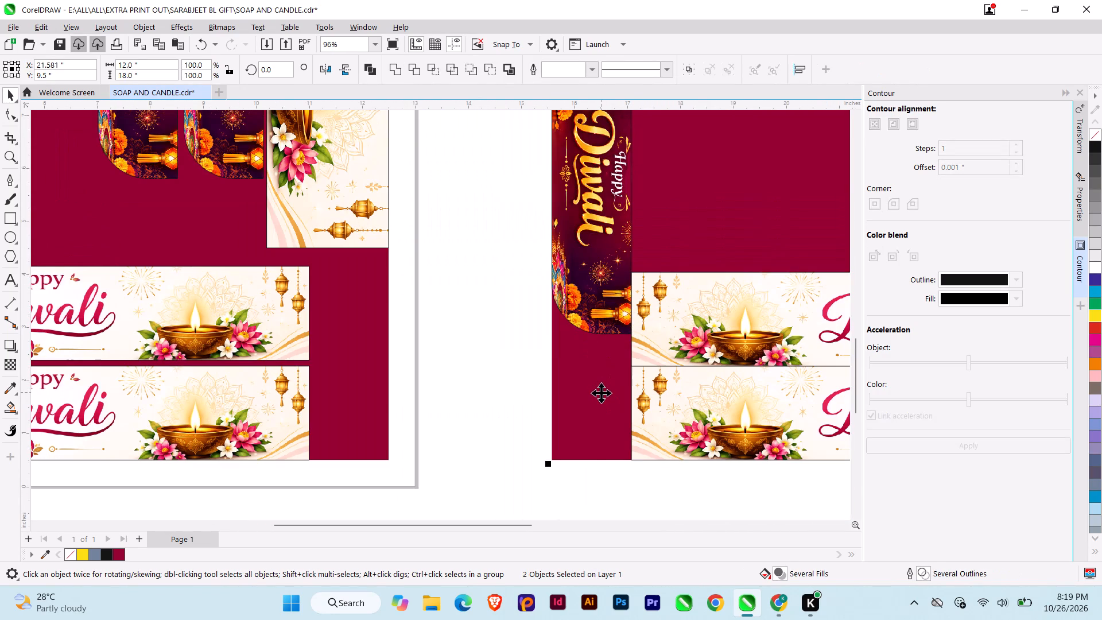
{"action": "key", "text": "b"}
{"action": "key", "text": "Escape"}
{"action": "key", "text": "Escape"}
Examine how the curved strip fits against the rectangle's bottom-left corner and the adjacent horizontal light strips.
{"action": "scroll", "coordinate": [603, 324], "scroll_direction": "down", "scroll_amount": 6}
{"action": "scroll", "coordinate": [605, 314], "scroll_direction": "up", "scroll_amount": 1}
{"action": "middle_click_drag", "start_coordinate": [604, 332], "coordinate": [596, 480]}
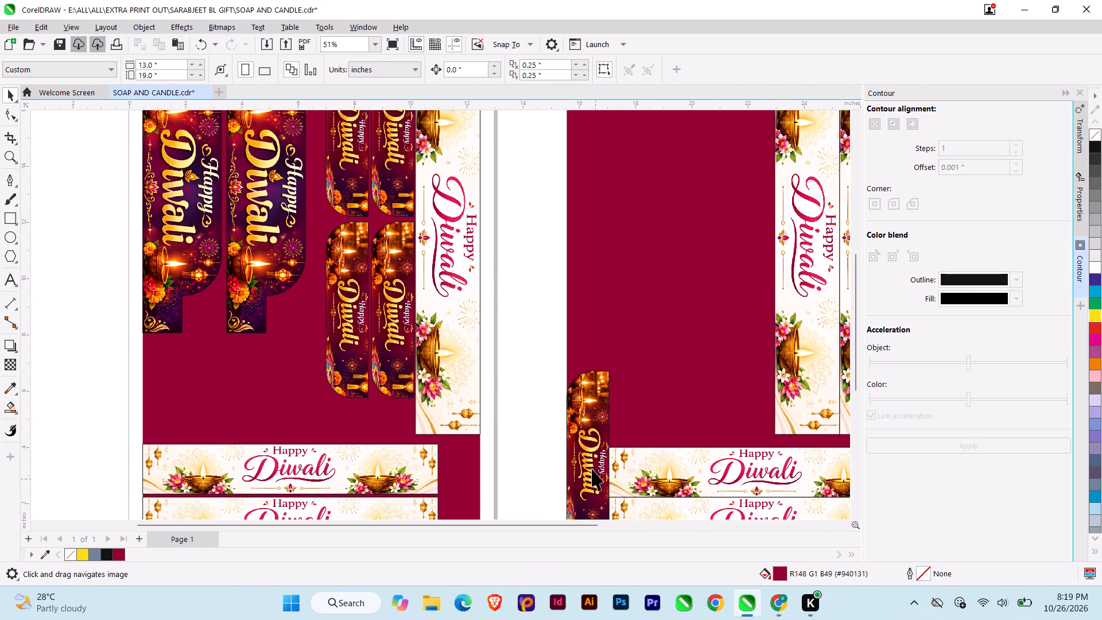
{"action": "left_click", "coordinate": [579, 402]}
{"action": "scroll", "coordinate": [581, 335], "scroll_direction": "down", "scroll_amount": 3}
{"action": "scroll", "coordinate": [601, 478], "scroll_direction": "up", "scroll_amount": 12}
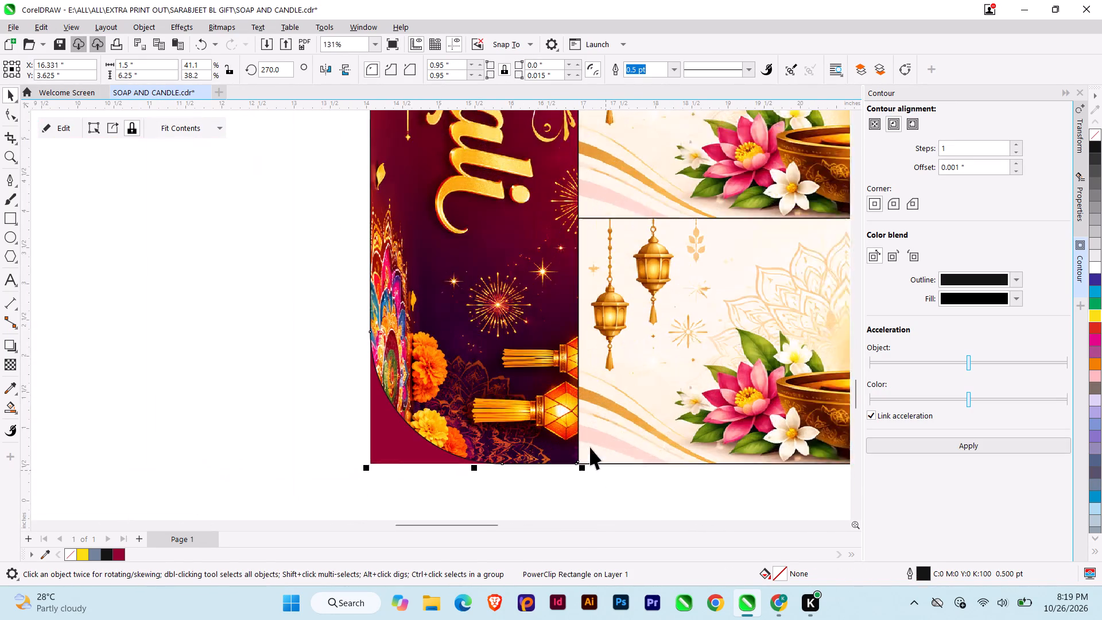
{"action": "scroll", "coordinate": [590, 447], "scroll_direction": "up", "scroll_amount": 19}
{"action": "scroll", "coordinate": [573, 433], "scroll_direction": "down", "scroll_amount": 20}
{"action": "scroll", "coordinate": [573, 433], "scroll_direction": "down", "scroll_amount": 3}
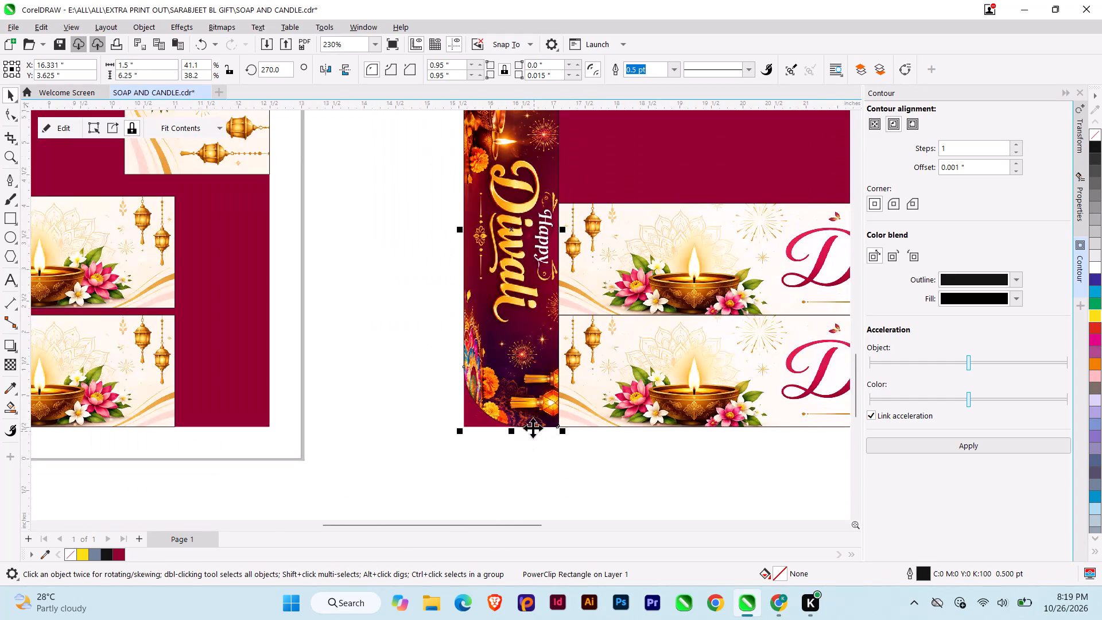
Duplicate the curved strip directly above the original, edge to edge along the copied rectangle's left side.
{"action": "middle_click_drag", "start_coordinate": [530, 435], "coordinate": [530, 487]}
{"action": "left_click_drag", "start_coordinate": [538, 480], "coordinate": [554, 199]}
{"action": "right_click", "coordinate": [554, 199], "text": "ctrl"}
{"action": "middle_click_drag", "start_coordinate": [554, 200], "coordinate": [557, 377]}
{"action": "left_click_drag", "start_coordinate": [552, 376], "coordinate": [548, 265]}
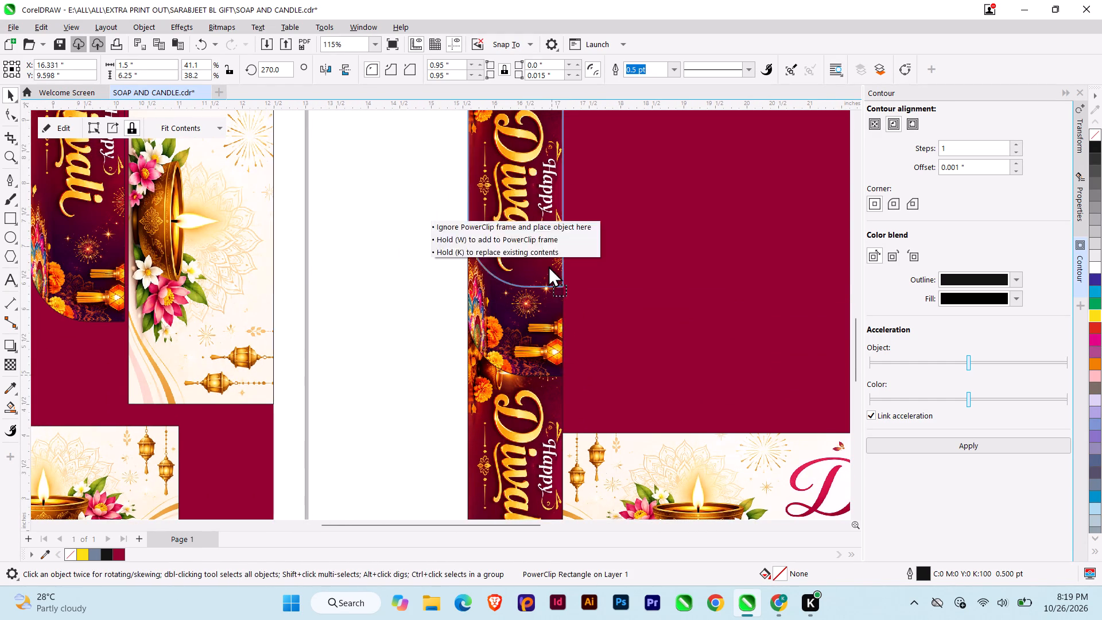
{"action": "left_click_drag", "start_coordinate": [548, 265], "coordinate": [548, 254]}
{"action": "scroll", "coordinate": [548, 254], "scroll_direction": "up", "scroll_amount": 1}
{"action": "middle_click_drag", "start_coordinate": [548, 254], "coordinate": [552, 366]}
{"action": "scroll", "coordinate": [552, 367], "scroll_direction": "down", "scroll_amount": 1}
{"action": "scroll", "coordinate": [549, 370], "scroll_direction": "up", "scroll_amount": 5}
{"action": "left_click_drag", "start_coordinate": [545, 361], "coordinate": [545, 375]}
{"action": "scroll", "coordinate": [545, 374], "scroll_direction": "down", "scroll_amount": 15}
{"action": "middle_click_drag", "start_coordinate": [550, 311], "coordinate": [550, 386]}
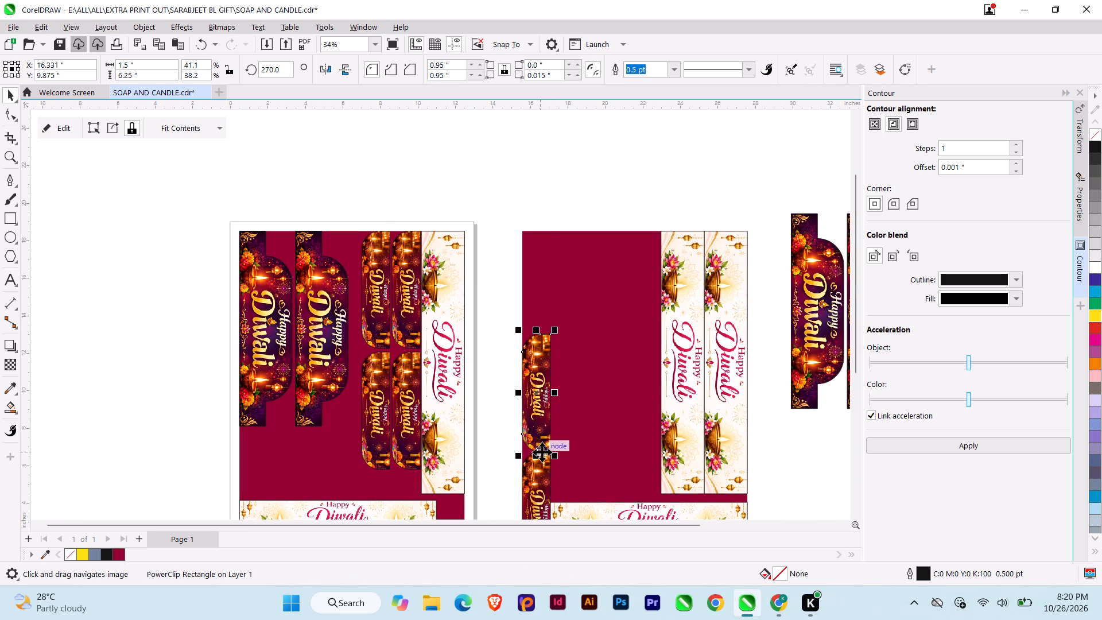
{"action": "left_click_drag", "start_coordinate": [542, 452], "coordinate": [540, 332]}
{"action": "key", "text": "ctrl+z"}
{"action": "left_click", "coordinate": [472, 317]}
Move one arched strip from the spare artwork into the copied layout, near the top and flush against the stacked curved strips.
{"action": "scroll", "coordinate": [483, 310], "scroll_direction": "down", "scroll_amount": 2}
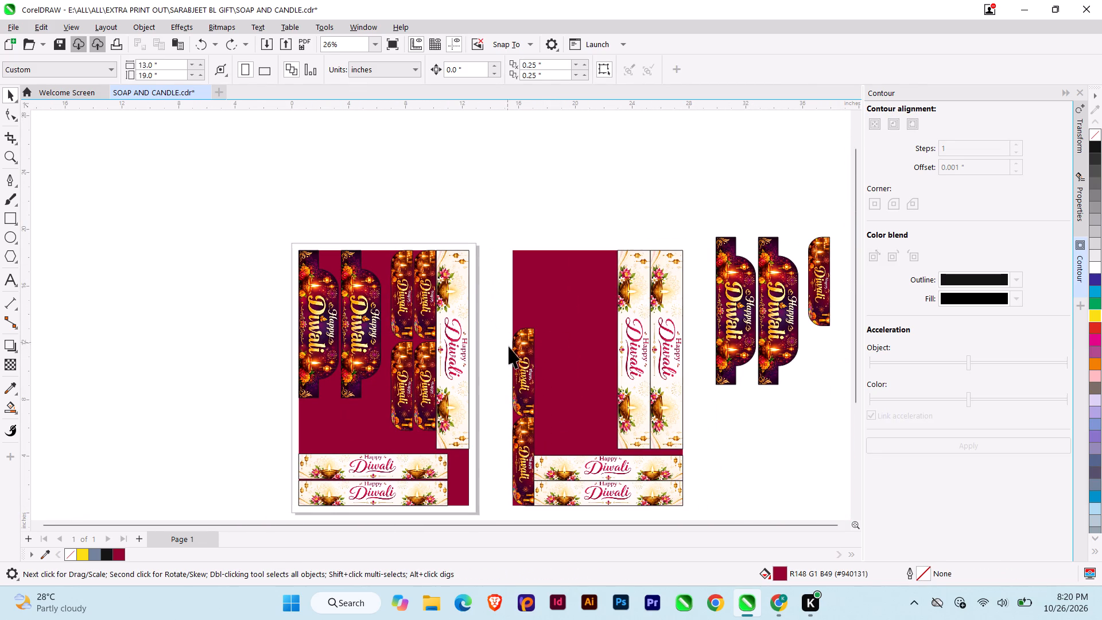
{"action": "left_click", "coordinate": [747, 340]}
{"action": "left_click_drag", "start_coordinate": [746, 319], "coordinate": [580, 376]}
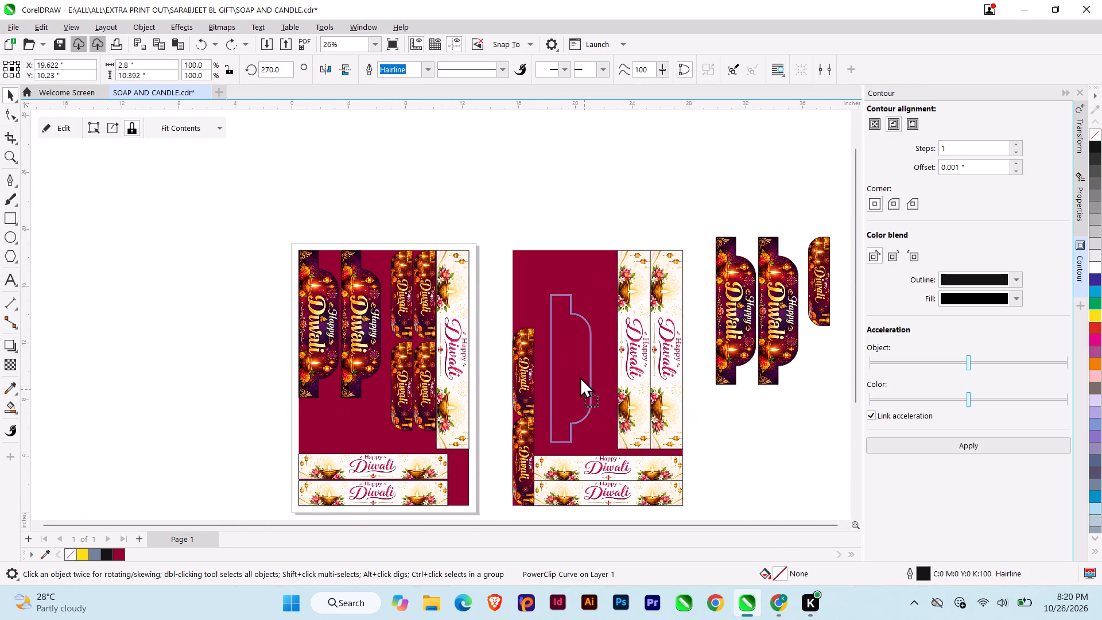
{"action": "left_click_drag", "start_coordinate": [580, 376], "coordinate": [566, 336]}
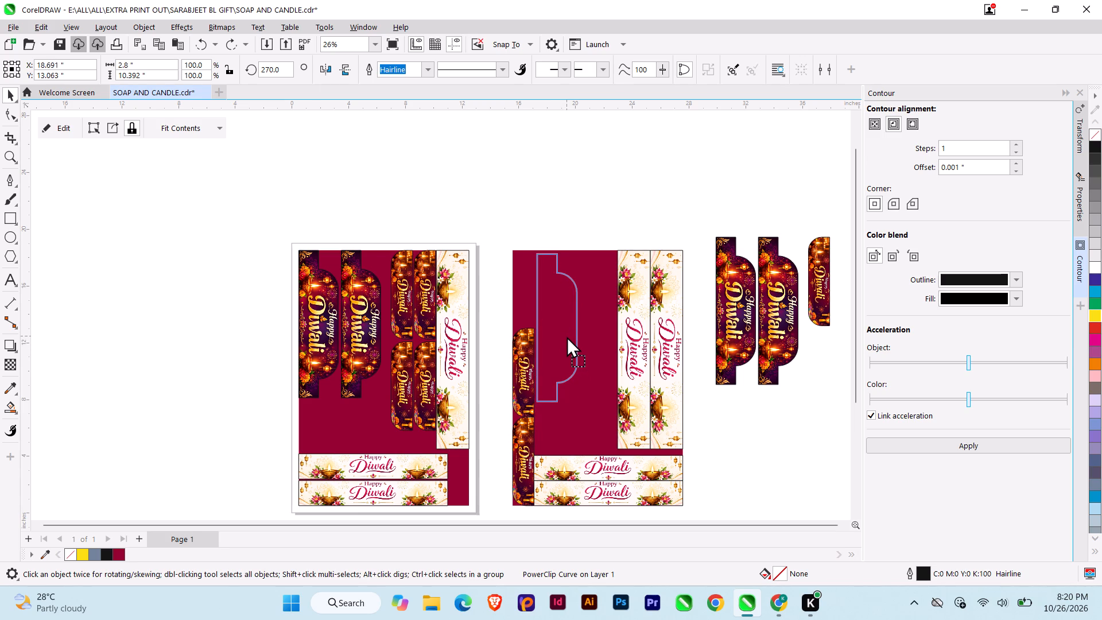
{"action": "left_click_drag", "start_coordinate": [566, 336], "coordinate": [569, 335]}
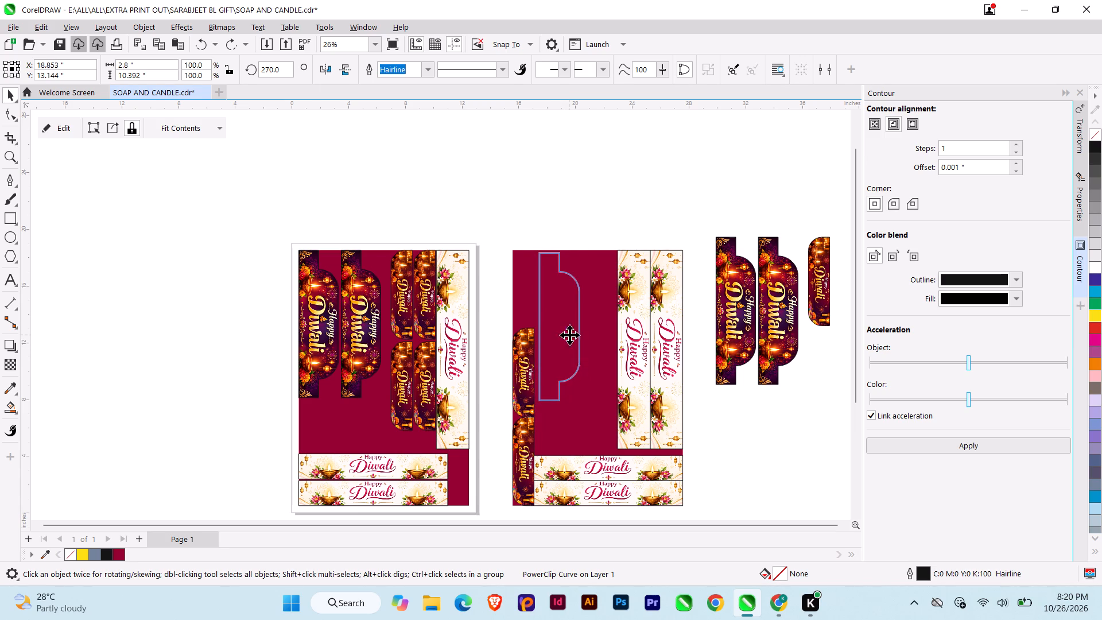
{"action": "scroll", "coordinate": [549, 379], "scroll_direction": "up", "scroll_amount": 10}
{"action": "middle_click_drag", "start_coordinate": [530, 396], "coordinate": [574, 373]}
{"action": "scroll", "coordinate": [575, 371], "scroll_direction": "up", "scroll_amount": 3}
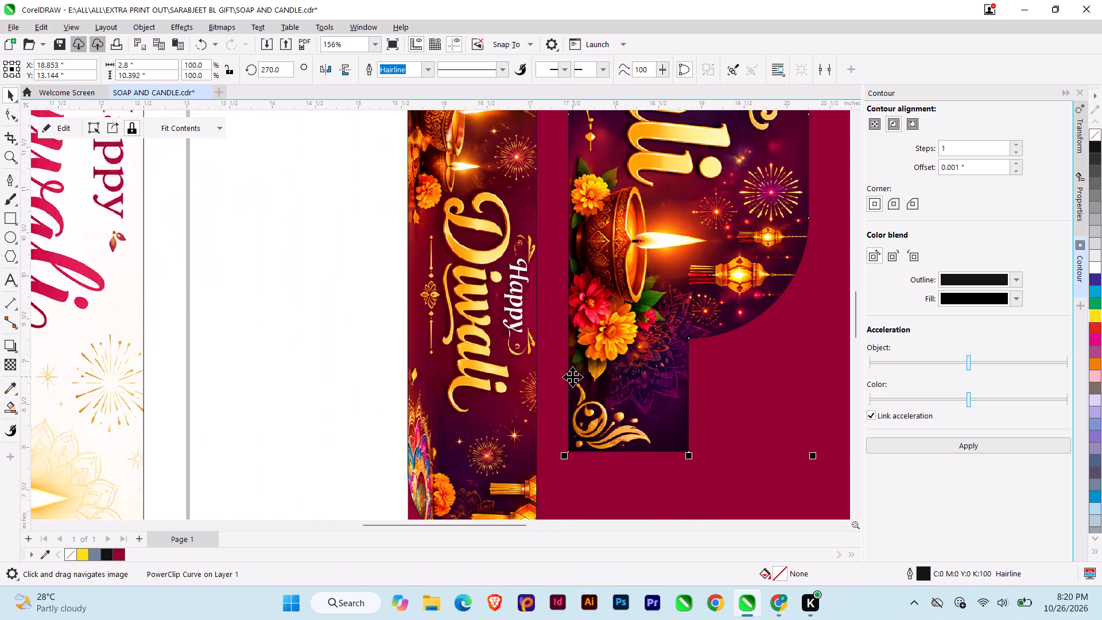
{"action": "left_click_drag", "start_coordinate": [570, 378], "coordinate": [539, 384]}
Duplicate the upper curved strip into the space below the arched strip and rotate the copy horizontal, to 180 degrees.
{"action": "scroll", "coordinate": [541, 383], "scroll_direction": "down", "scroll_amount": 12}
{"action": "left_click", "coordinate": [533, 393]}
{"action": "scroll", "coordinate": [533, 386], "scroll_direction": "down", "scroll_amount": 1}
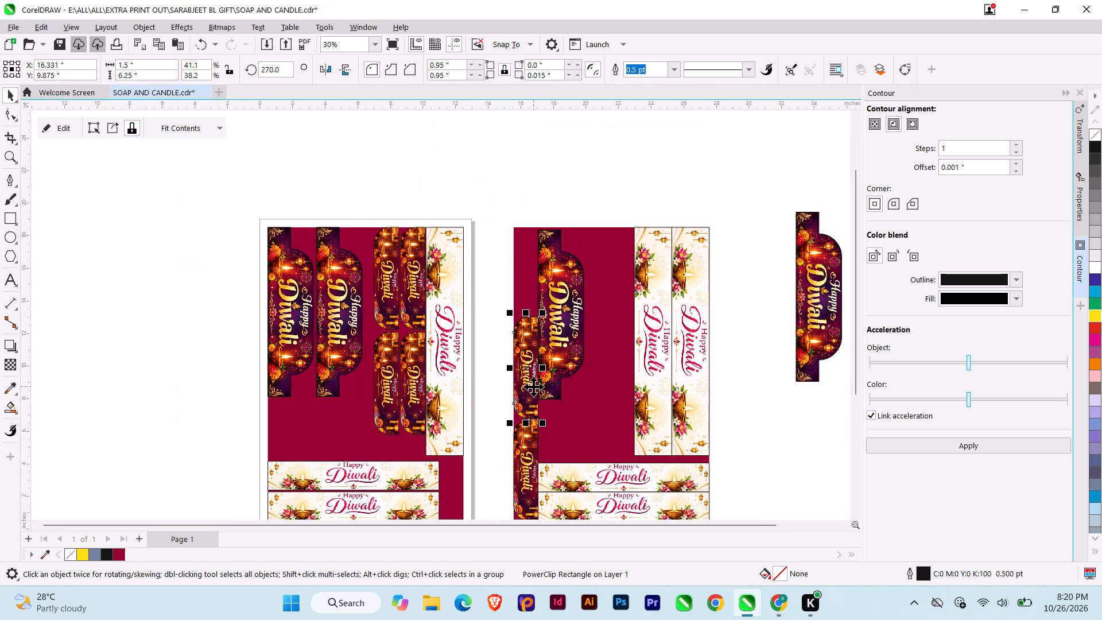
{"action": "left_click_drag", "start_coordinate": [525, 392], "coordinate": [593, 440]}
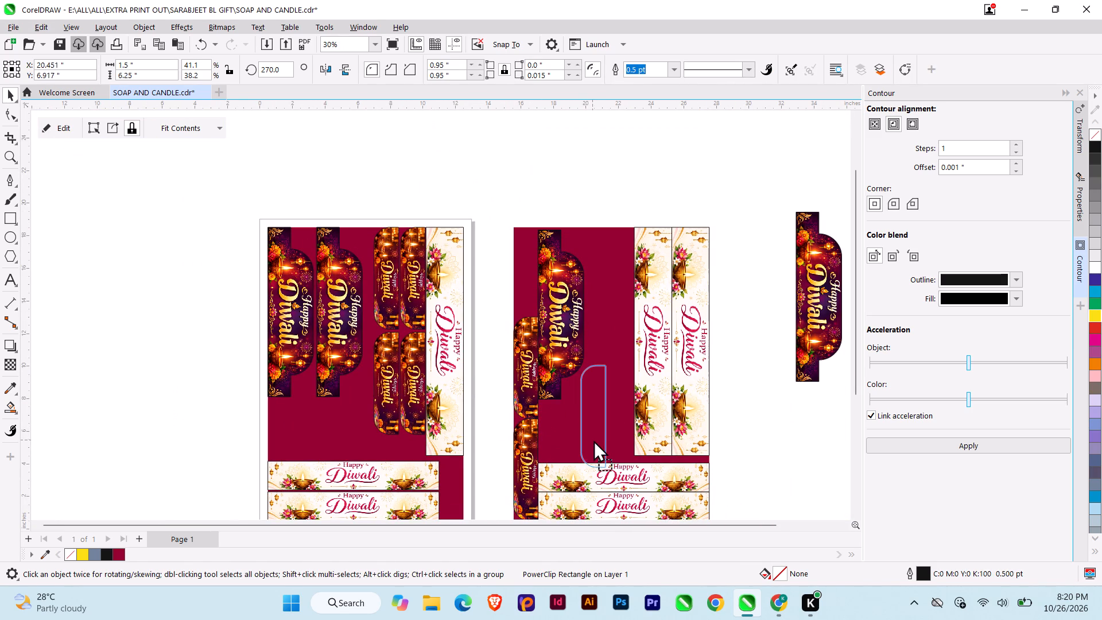
{"action": "left_click_drag", "start_coordinate": [593, 440], "coordinate": [596, 445]}
{"action": "right_click", "coordinate": [596, 445]}
{"action": "left_click", "coordinate": [596, 445]}
{"action": "left_click_drag", "start_coordinate": [617, 369], "coordinate": [569, 395]}
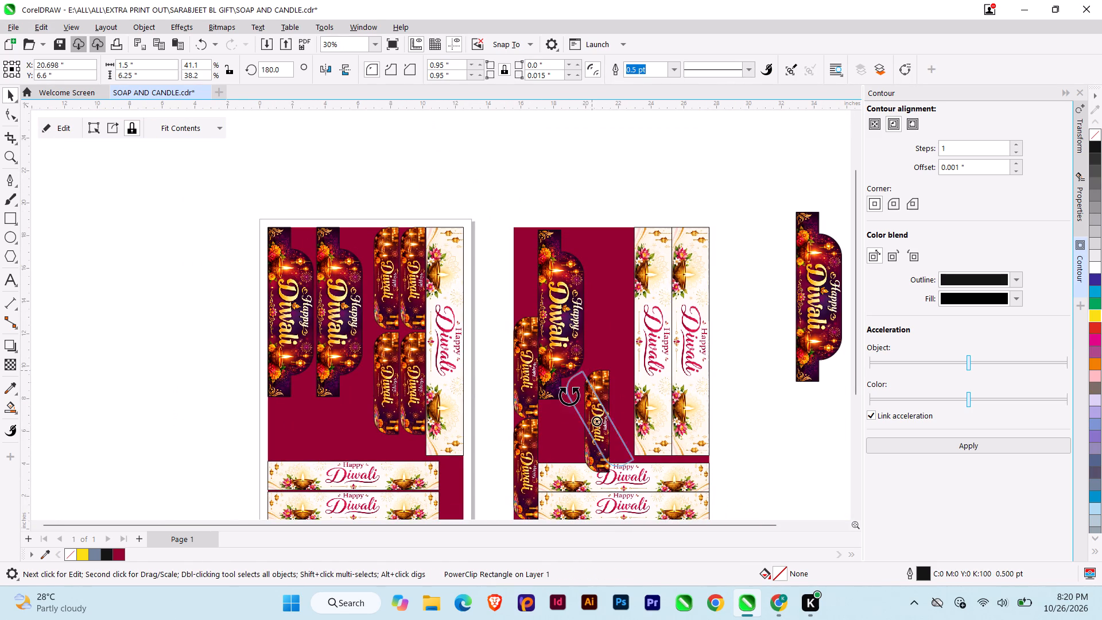
{"action": "left_click_drag", "start_coordinate": [569, 395], "coordinate": [653, 446]}
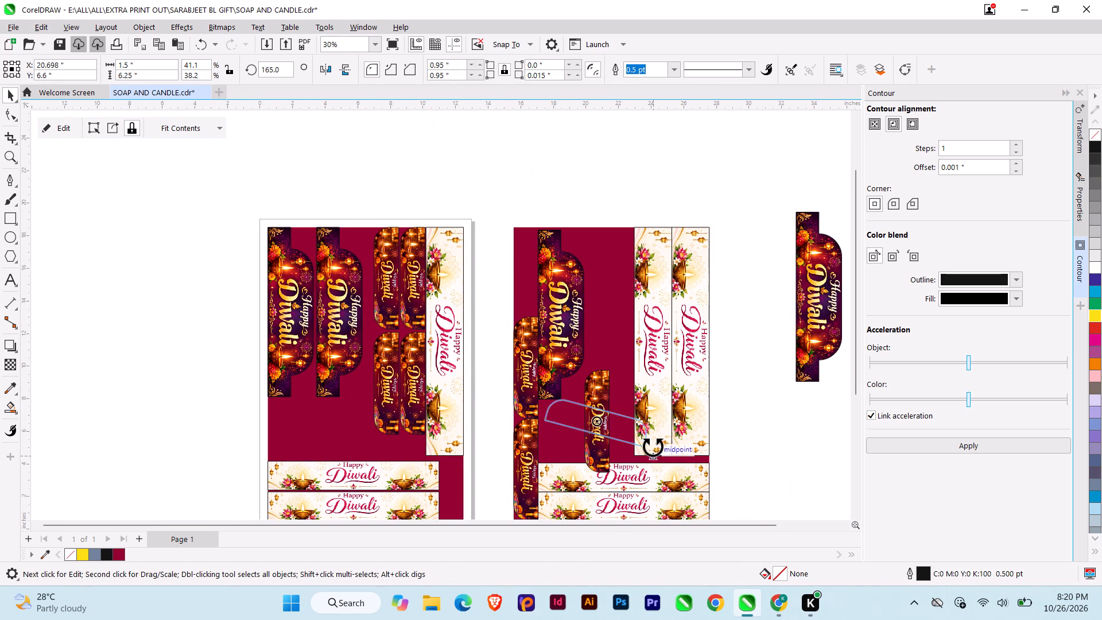
{"action": "left_click_drag", "start_coordinate": [653, 446], "coordinate": [655, 439]}
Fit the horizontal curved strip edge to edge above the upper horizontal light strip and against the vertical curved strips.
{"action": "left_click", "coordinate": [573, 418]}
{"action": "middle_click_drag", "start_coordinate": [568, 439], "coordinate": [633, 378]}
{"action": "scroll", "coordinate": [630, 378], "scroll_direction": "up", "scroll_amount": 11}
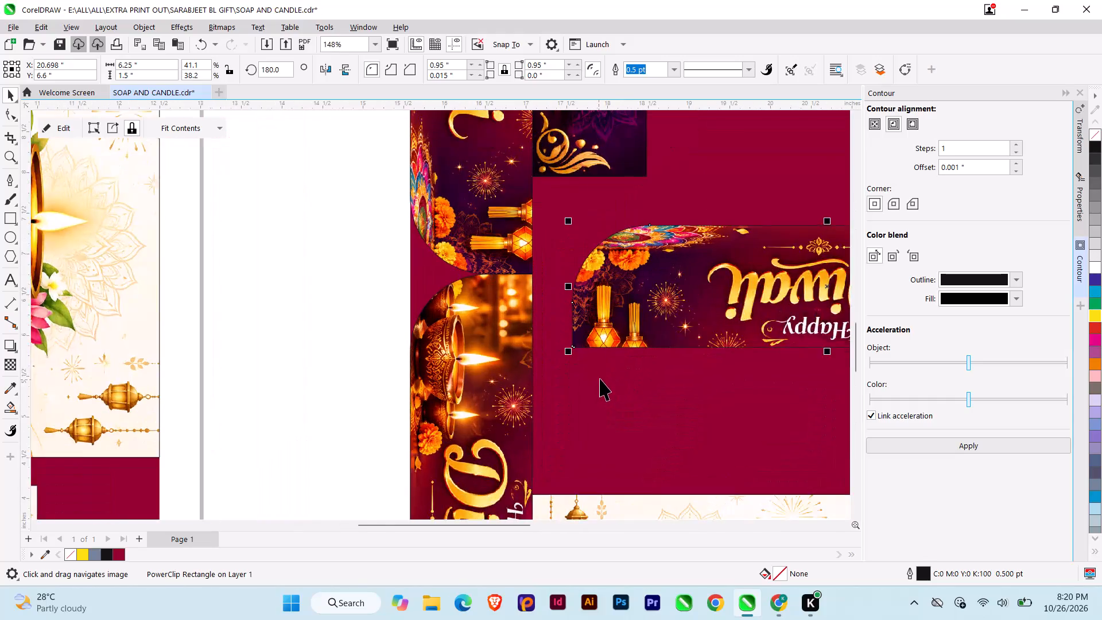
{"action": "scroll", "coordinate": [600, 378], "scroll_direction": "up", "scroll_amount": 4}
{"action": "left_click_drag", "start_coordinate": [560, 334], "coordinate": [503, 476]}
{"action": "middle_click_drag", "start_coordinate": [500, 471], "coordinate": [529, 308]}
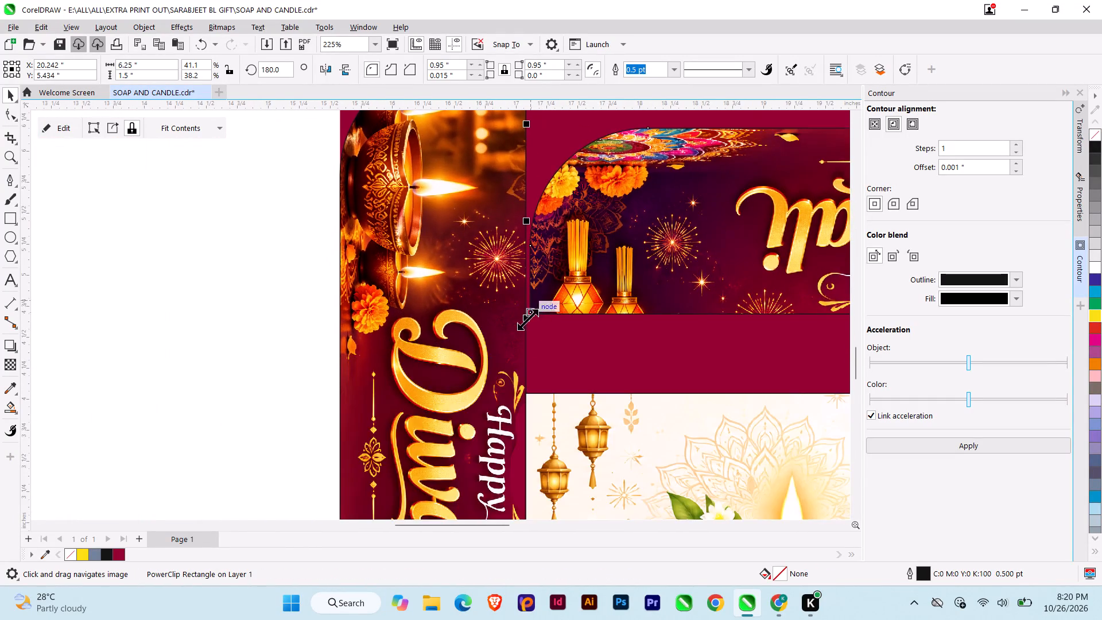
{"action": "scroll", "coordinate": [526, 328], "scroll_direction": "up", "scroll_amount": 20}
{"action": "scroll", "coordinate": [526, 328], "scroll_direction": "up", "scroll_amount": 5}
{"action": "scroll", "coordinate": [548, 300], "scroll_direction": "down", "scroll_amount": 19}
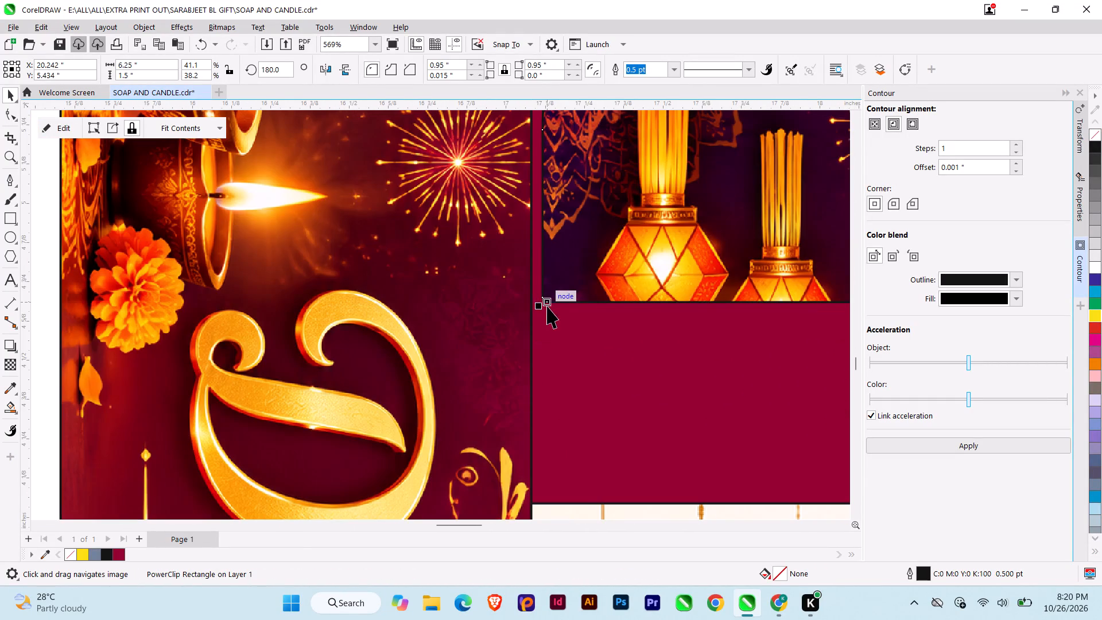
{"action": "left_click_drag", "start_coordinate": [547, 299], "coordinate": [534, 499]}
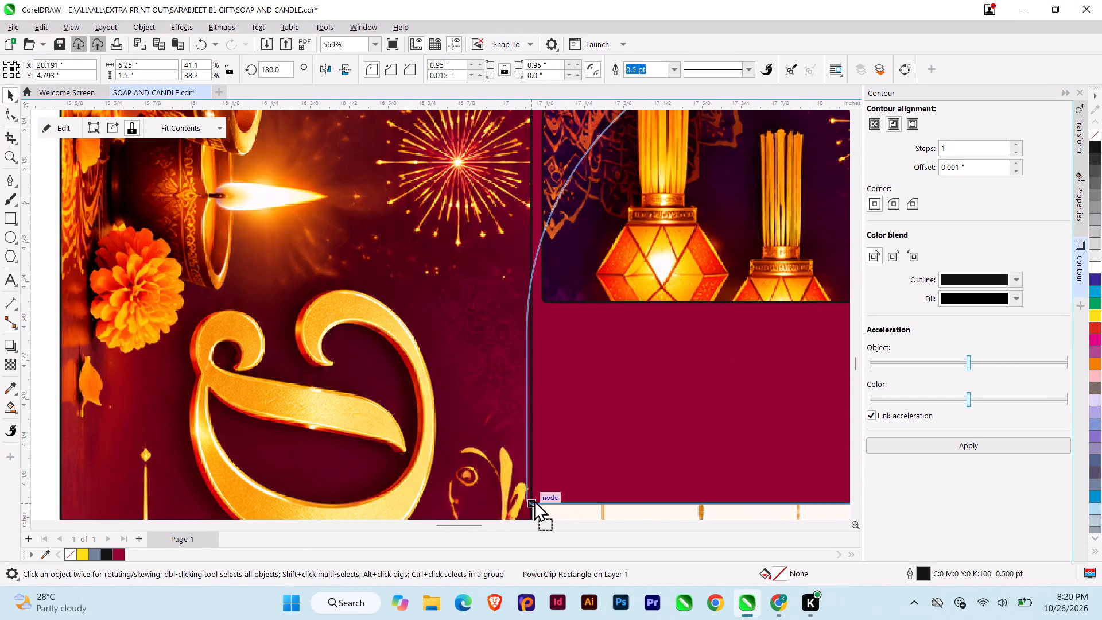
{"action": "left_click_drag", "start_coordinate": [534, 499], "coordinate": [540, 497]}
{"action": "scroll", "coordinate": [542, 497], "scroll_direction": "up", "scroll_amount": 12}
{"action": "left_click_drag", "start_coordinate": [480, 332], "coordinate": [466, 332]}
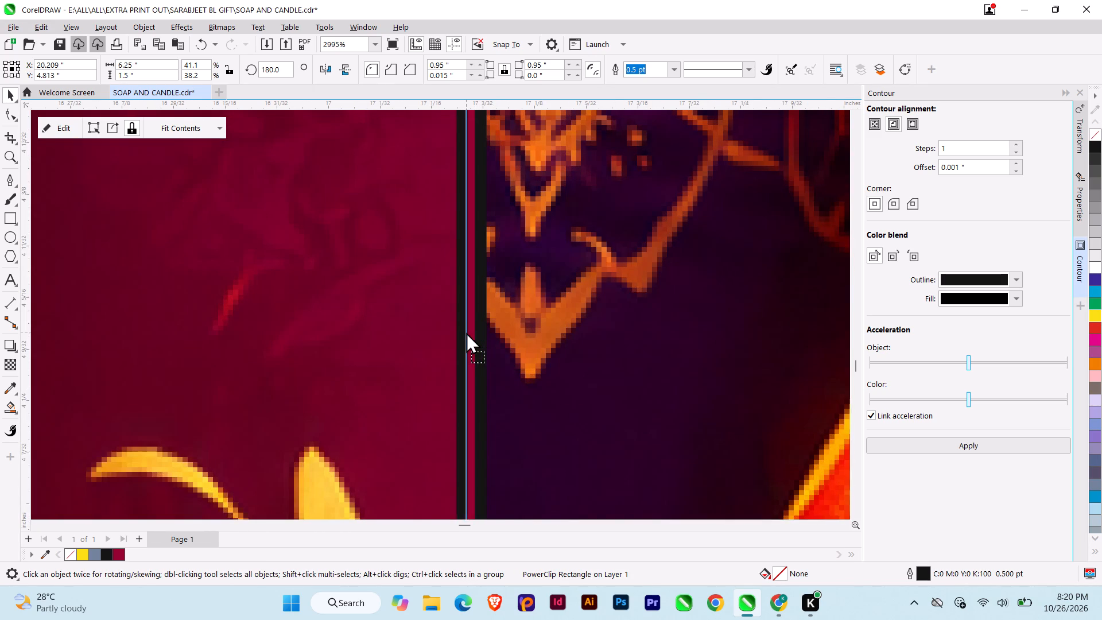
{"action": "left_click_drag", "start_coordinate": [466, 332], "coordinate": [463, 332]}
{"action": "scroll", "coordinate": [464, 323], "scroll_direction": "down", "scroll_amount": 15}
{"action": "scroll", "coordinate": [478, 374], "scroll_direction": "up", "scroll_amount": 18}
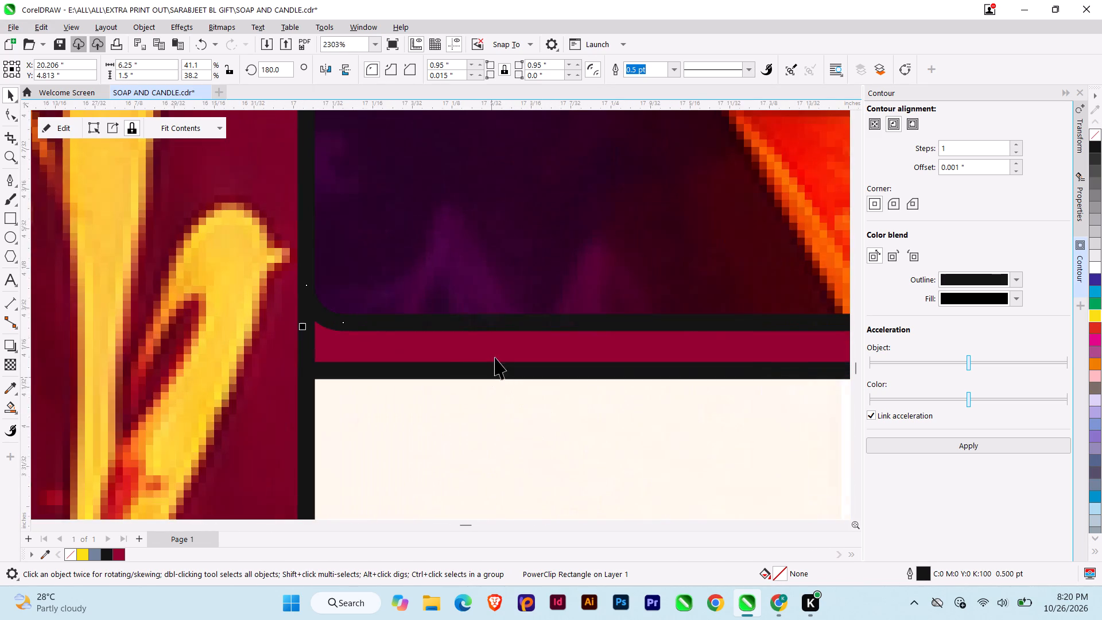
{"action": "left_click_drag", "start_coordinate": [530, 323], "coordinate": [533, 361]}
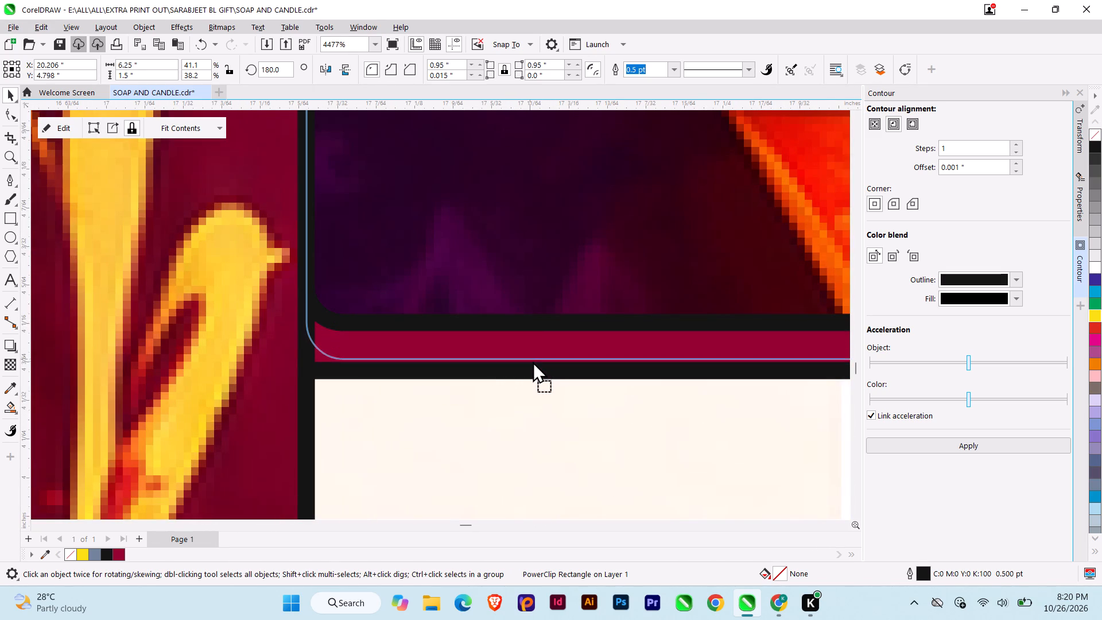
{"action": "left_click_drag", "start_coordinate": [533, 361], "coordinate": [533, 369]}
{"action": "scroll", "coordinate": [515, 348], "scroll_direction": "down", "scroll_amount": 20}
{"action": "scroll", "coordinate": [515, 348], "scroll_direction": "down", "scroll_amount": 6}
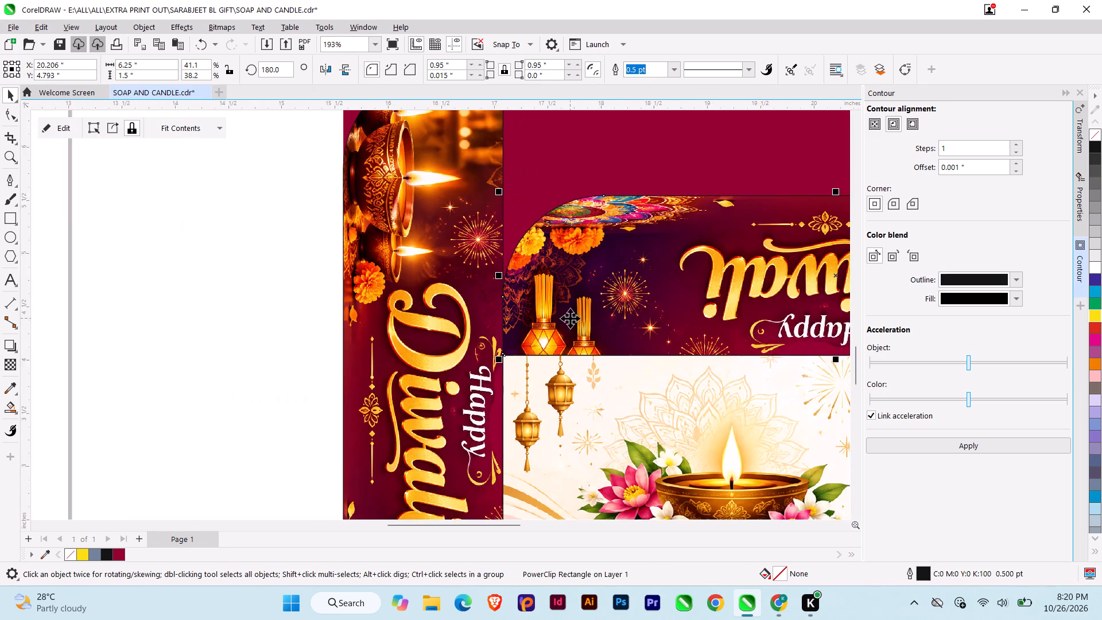
Delete the upper of the two stacked vertical curved strips in the copied layout.
{"action": "middle_click_drag", "start_coordinate": [562, 330], "coordinate": [443, 425]}
{"action": "scroll", "coordinate": [440, 426], "scroll_direction": "down", "scroll_amount": 8}
{"action": "left_click", "coordinate": [395, 267]}
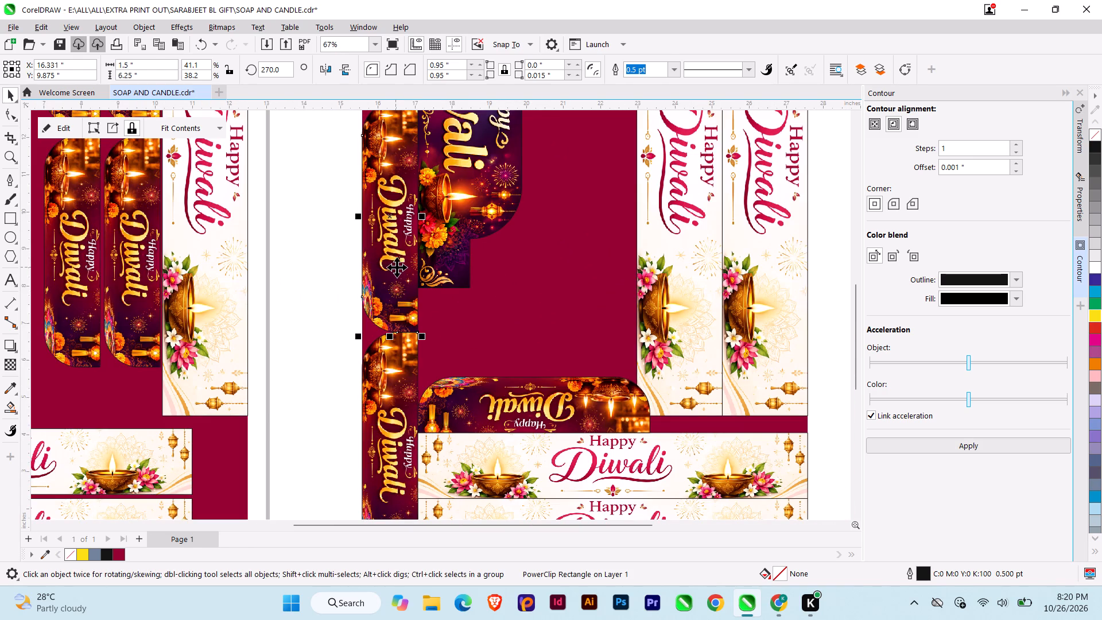
{"action": "key", "text": "Delete"}
Examine where the horizontal curved strip meets the inner 14-inch vertical light strip in the copied layout.
{"action": "scroll", "coordinate": [474, 292], "scroll_direction": "down", "scroll_amount": 4}
{"action": "middle_click_drag", "start_coordinate": [510, 326], "coordinate": [552, 374]}
{"action": "scroll", "coordinate": [596, 410], "scroll_direction": "up", "scroll_amount": 10}
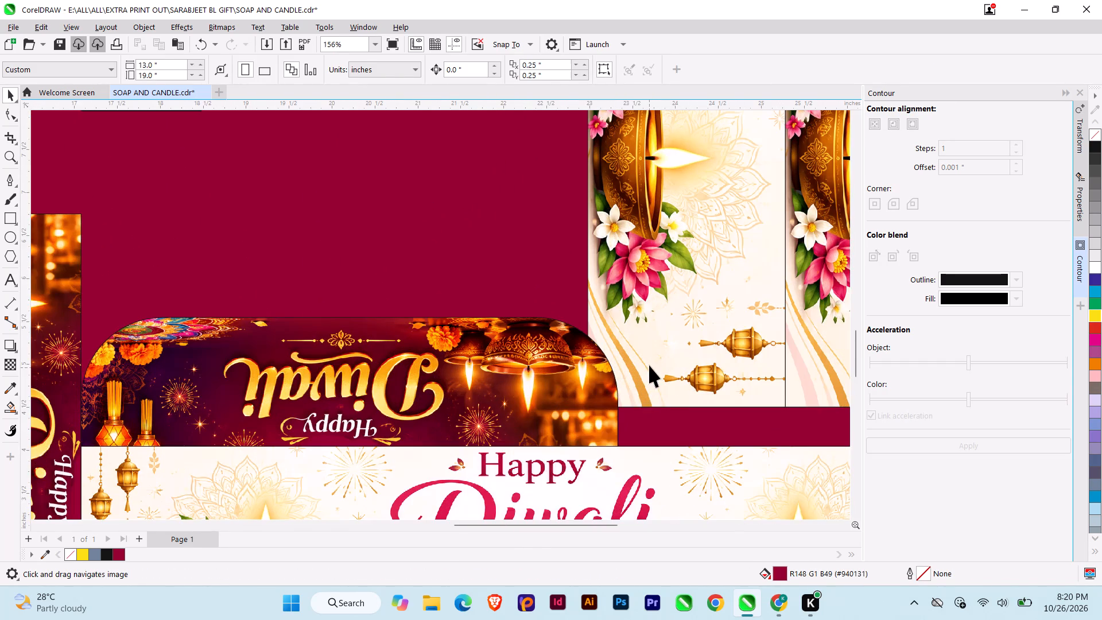
{"action": "left_click", "coordinate": [649, 364]}
{"action": "scroll", "coordinate": [591, 369], "scroll_direction": "down", "scroll_amount": 7}
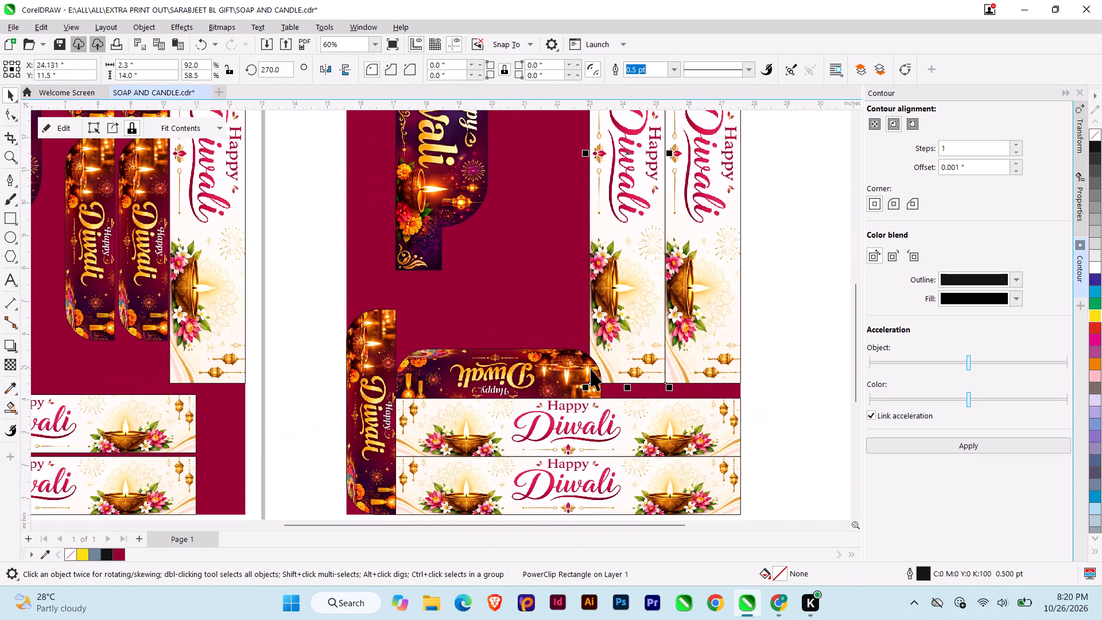
{"action": "scroll", "coordinate": [590, 368], "scroll_direction": "down", "scroll_amount": 3}
{"action": "scroll", "coordinate": [590, 368], "scroll_direction": "up", "scroll_amount": 3}
Rotate the horizontal curved strip back to vertical, at 270 degrees, and move it outside the copied layout near the spare artwork.
{"action": "left_click", "coordinate": [544, 378]}
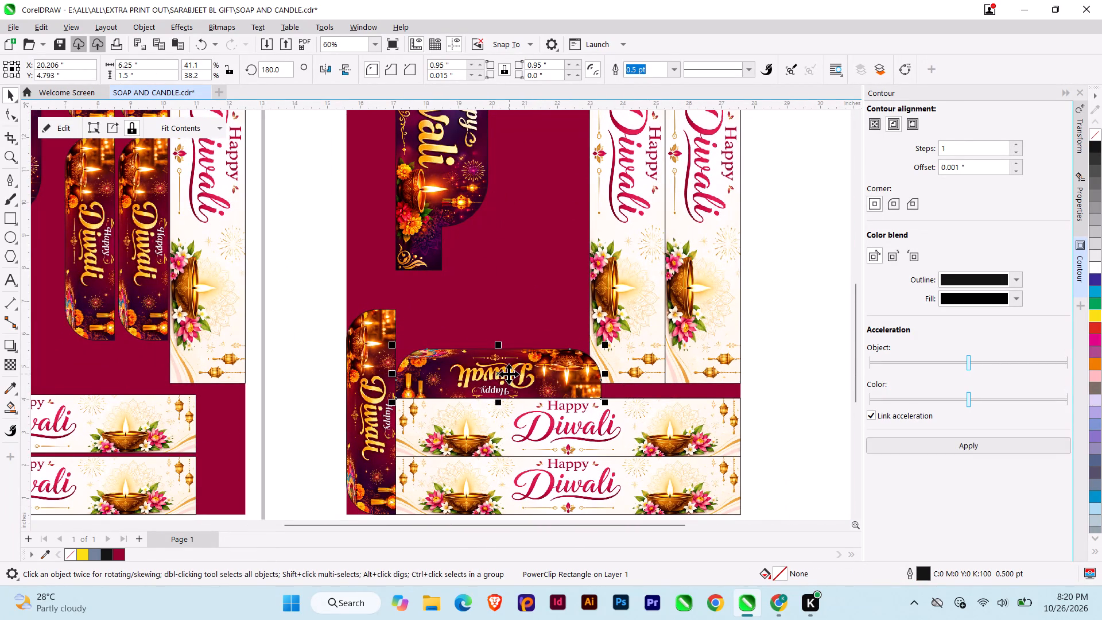
{"action": "left_click", "coordinate": [503, 371]}
{"action": "left_click_drag", "start_coordinate": [607, 342], "coordinate": [496, 280]}
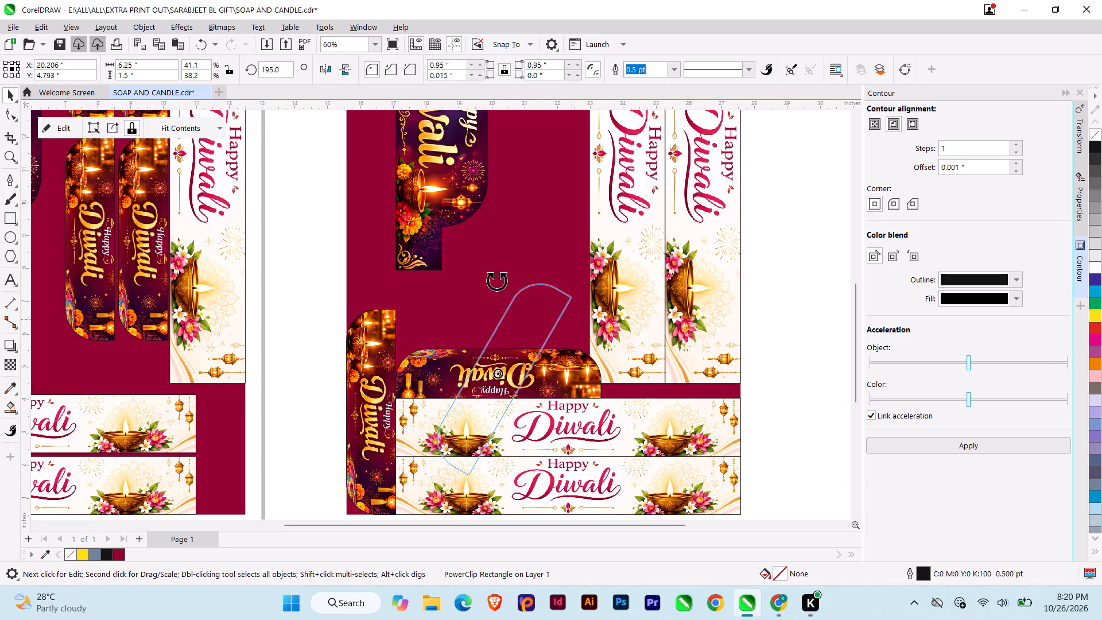
{"action": "left_click_drag", "start_coordinate": [496, 280], "coordinate": [467, 266]}
{"action": "scroll", "coordinate": [498, 325], "scroll_direction": "down", "scroll_amount": 7}
{"action": "left_click", "coordinate": [500, 323]}
{"action": "left_click_drag", "start_coordinate": [500, 326], "coordinate": [725, 384]}
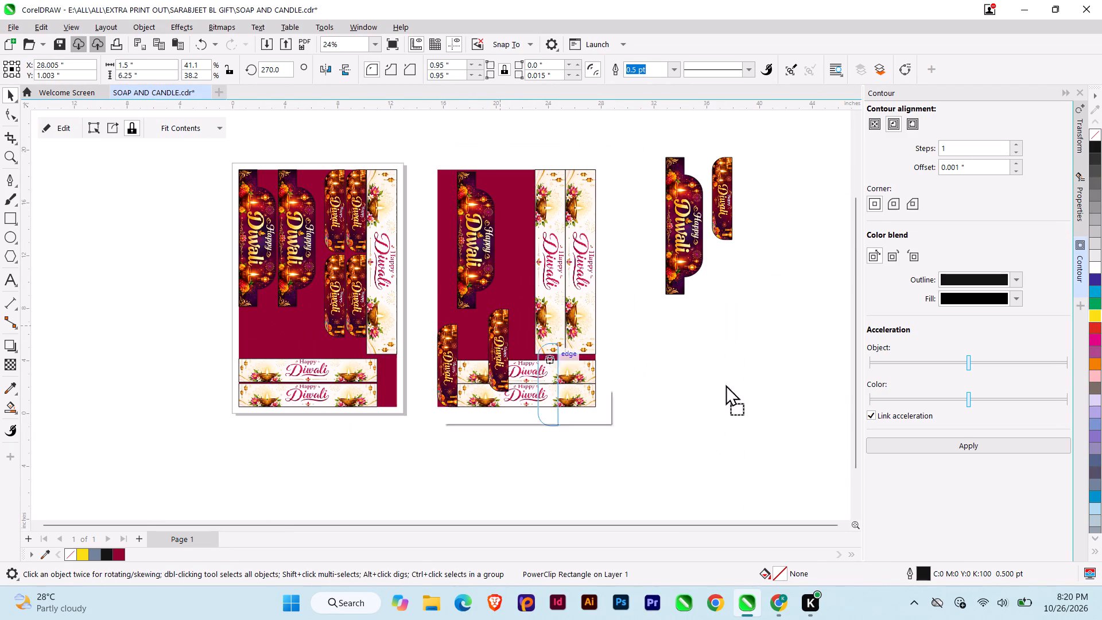
{"action": "left_click_drag", "start_coordinate": [725, 384], "coordinate": [754, 384]}
Align the arched strip to the top-left corner of the copied maroon rectangle.
{"action": "left_click", "coordinate": [483, 238]}
{"action": "left_click", "coordinate": [532, 227], "text": "shift"}
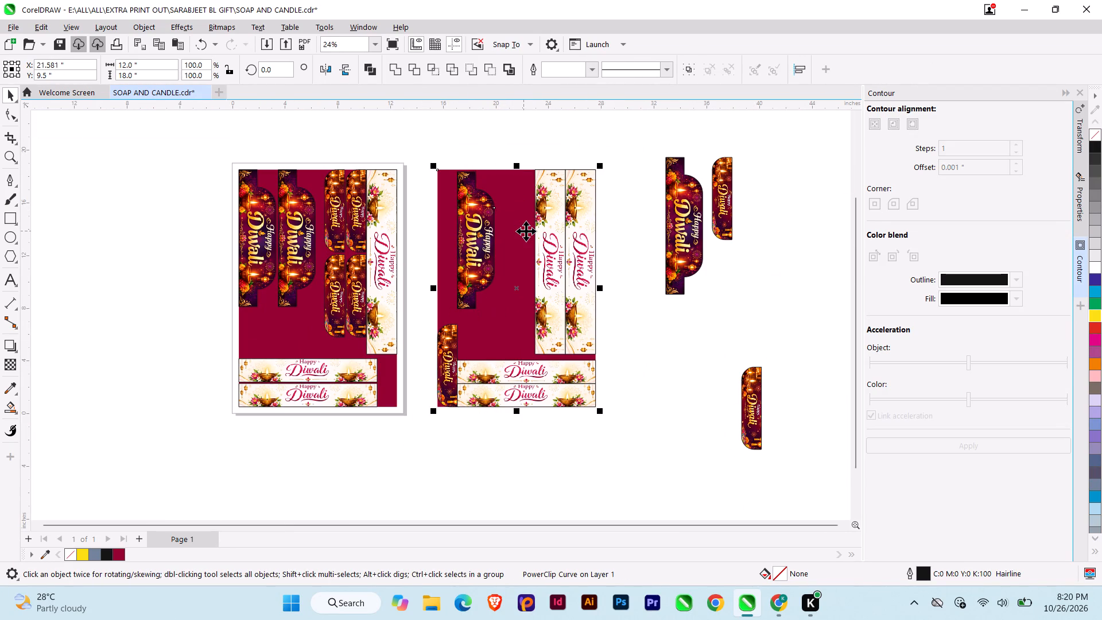
{"action": "type", "text": "tr"}
{"action": "key", "text": "l"}
{"action": "left_click", "coordinate": [641, 269]}
Duplicate the arched strip in the copied layout once, offset 2.8 inches horizontally so it sits beside the original.
{"action": "left_click", "coordinate": [455, 221]}
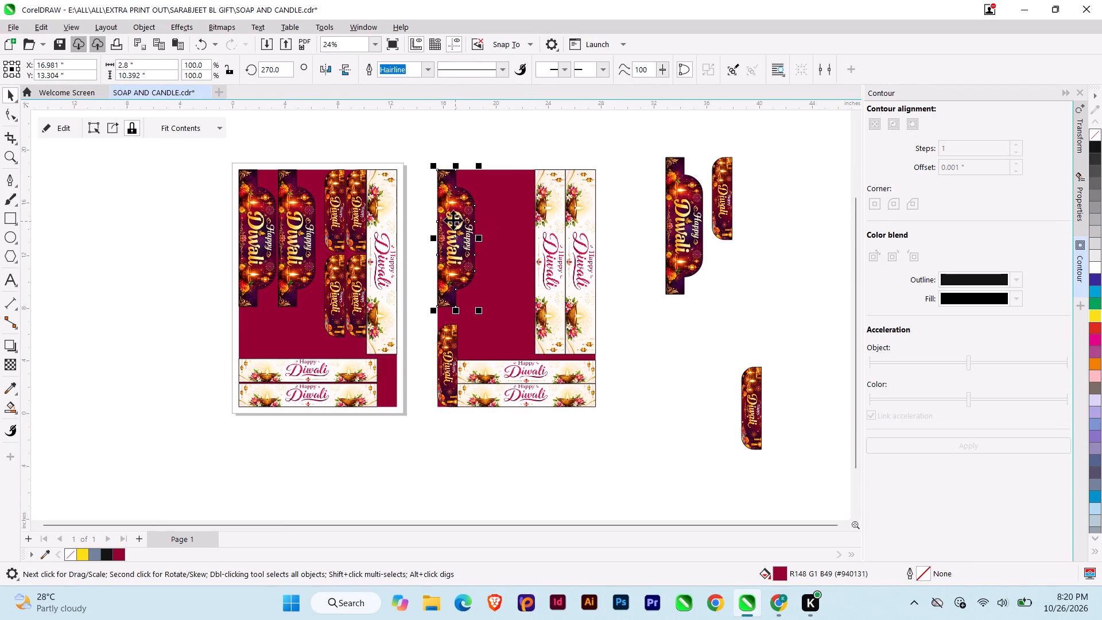
{"action": "scroll", "coordinate": [441, 189], "scroll_direction": "up", "scroll_amount": 4}
{"action": "left_click", "coordinate": [1078, 126]}
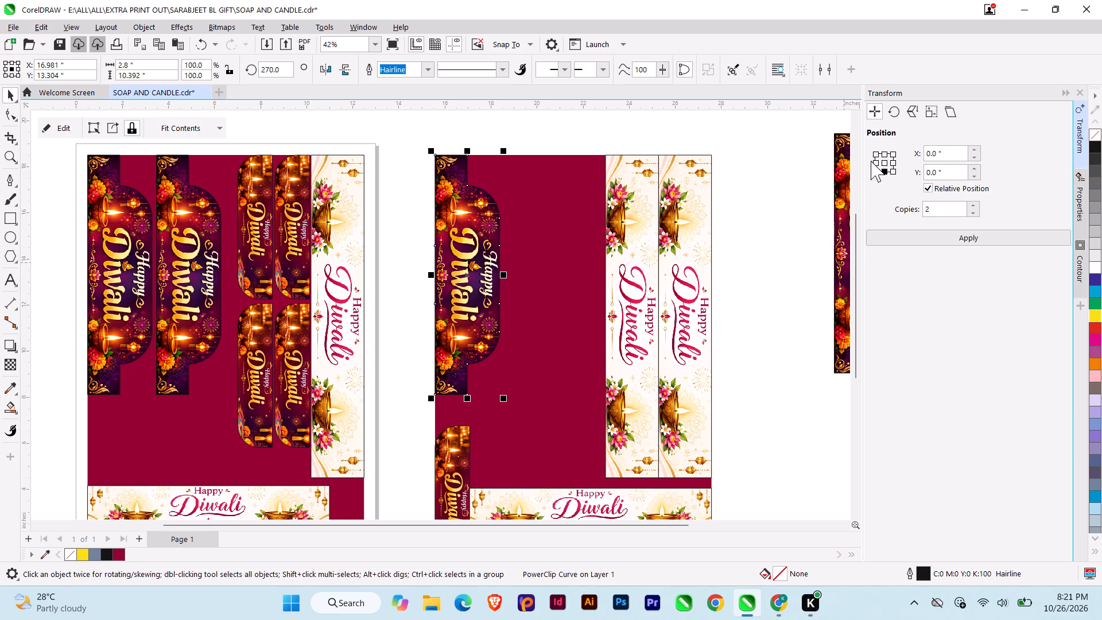
{"action": "left_click", "coordinate": [883, 162]}
{"action": "left_click", "coordinate": [892, 162]}
{"action": "left_click", "coordinate": [879, 113]}
{"action": "left_click_drag", "start_coordinate": [937, 210], "coordinate": [891, 208]}
{"action": "key", "text": "1"}
{"action": "key", "text": "Return"}
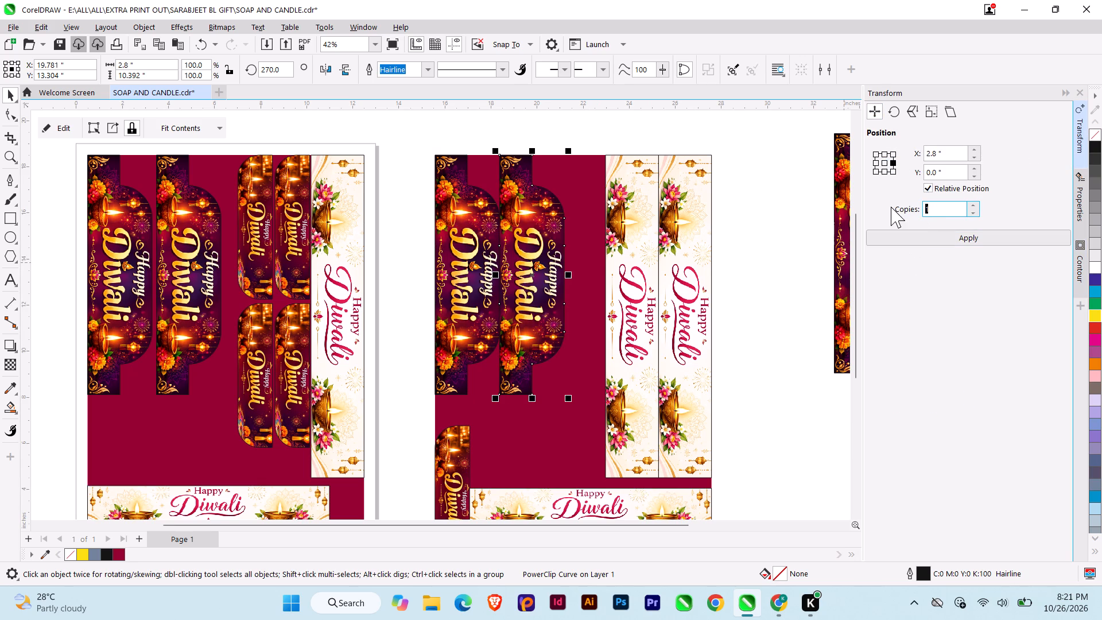
{"action": "left_click", "coordinate": [787, 309]}
{"action": "scroll", "coordinate": [452, 300], "scroll_direction": "down", "scroll_amount": 4}
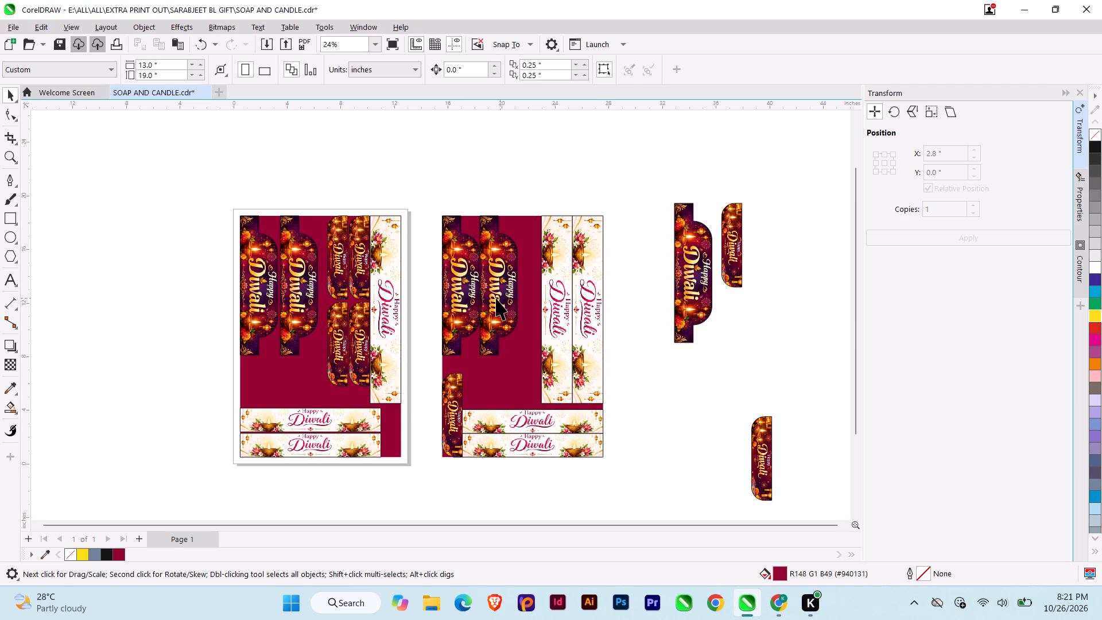
Delete the spare arched strip and the two spare curved strips lying outside the layouts.
{"action": "left_click_drag", "start_coordinate": [647, 169], "coordinate": [767, 340]}
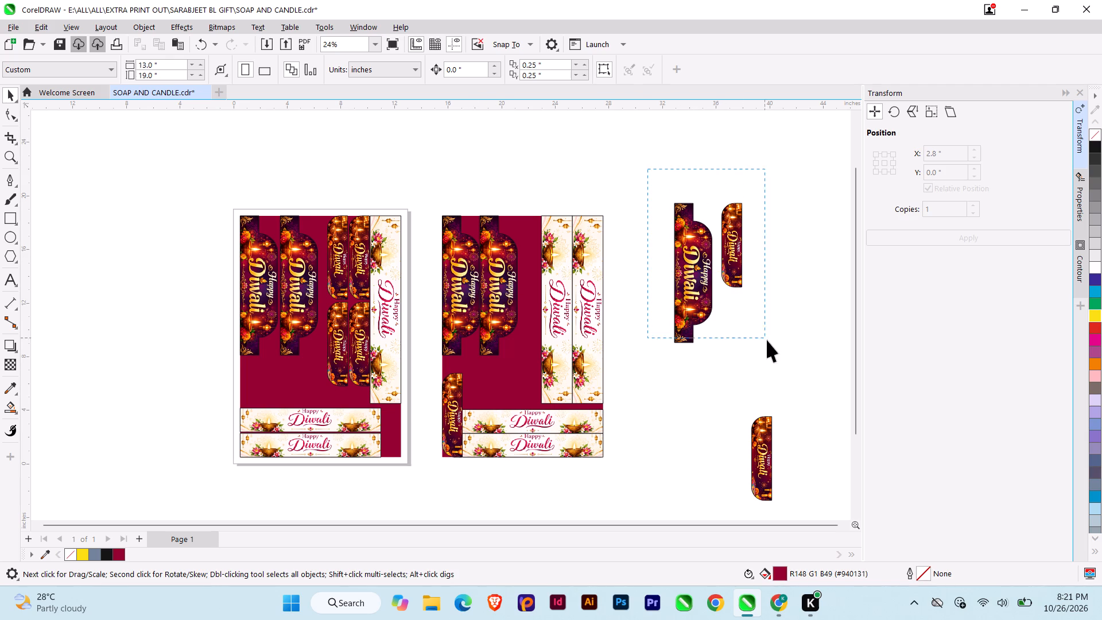
{"action": "left_click_drag", "start_coordinate": [767, 340], "coordinate": [773, 359]}
{"action": "key", "text": "Delete"}
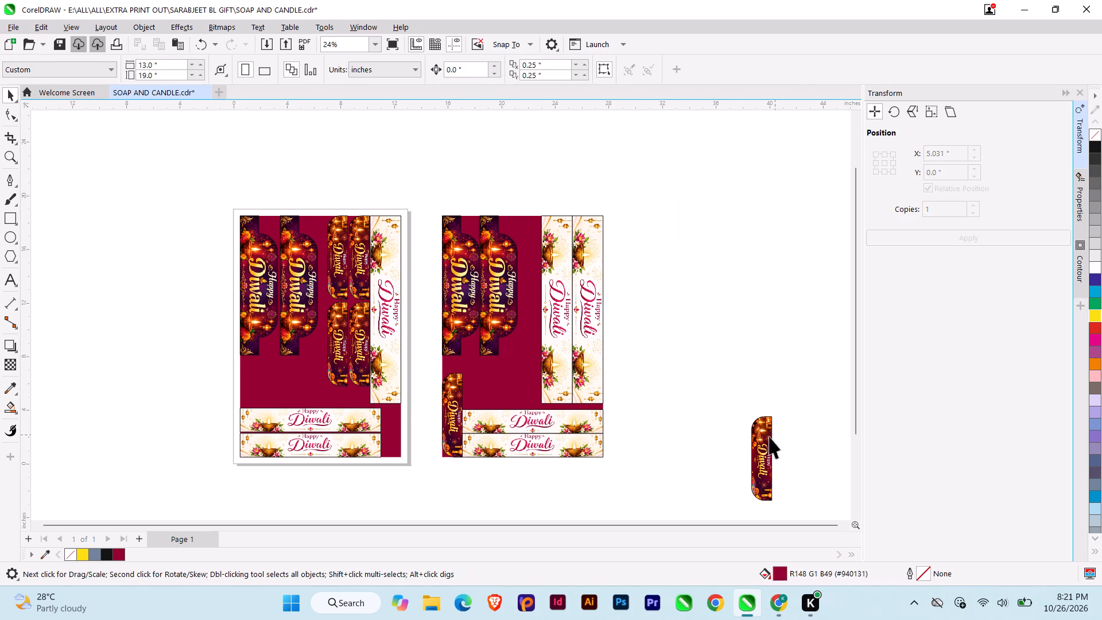
{"action": "left_click", "coordinate": [765, 438]}
{"action": "key", "text": "BackSpace"}
Copy the curved strip from the copied layout's lower-left corner and place the copy beside the lower end of the inner vertical light strip.
{"action": "left_click", "coordinate": [452, 386]}
{"action": "scroll", "coordinate": [456, 381], "scroll_direction": "up", "scroll_amount": 2}
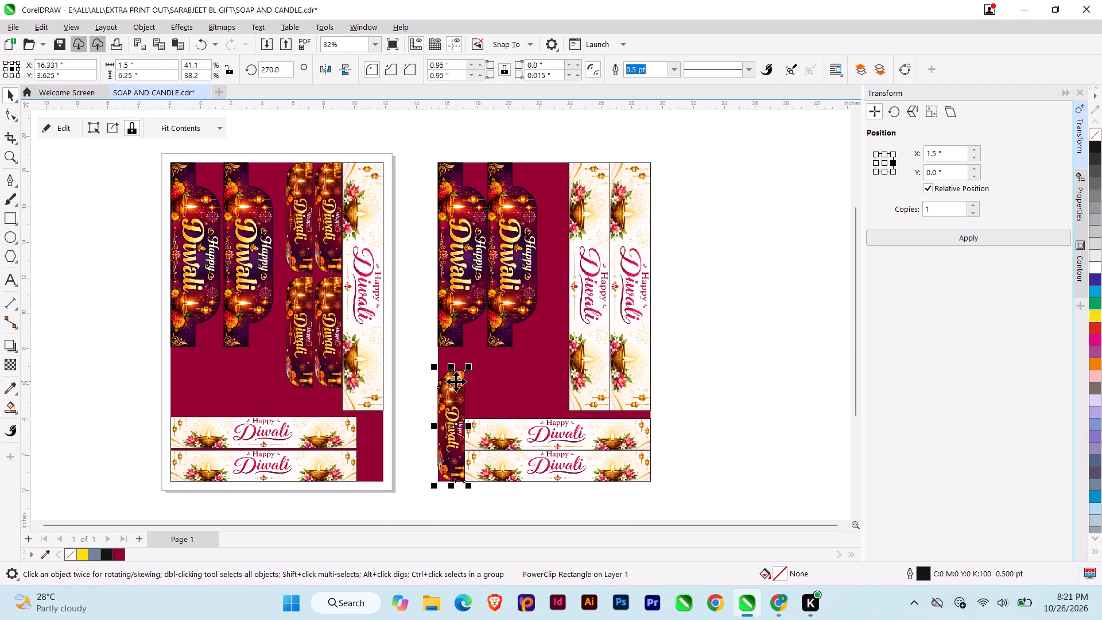
{"action": "left_click_drag", "start_coordinate": [455, 398], "coordinate": [525, 352]}
{"action": "right_click", "coordinate": [525, 352]}
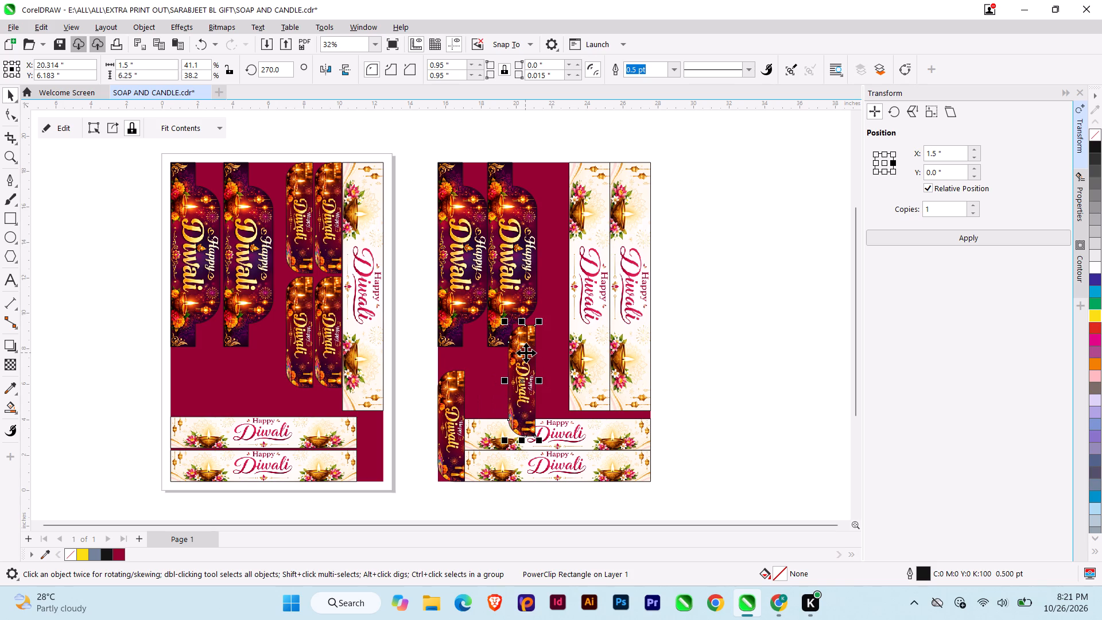
{"action": "left_click_drag", "start_coordinate": [526, 352], "coordinate": [552, 327]}
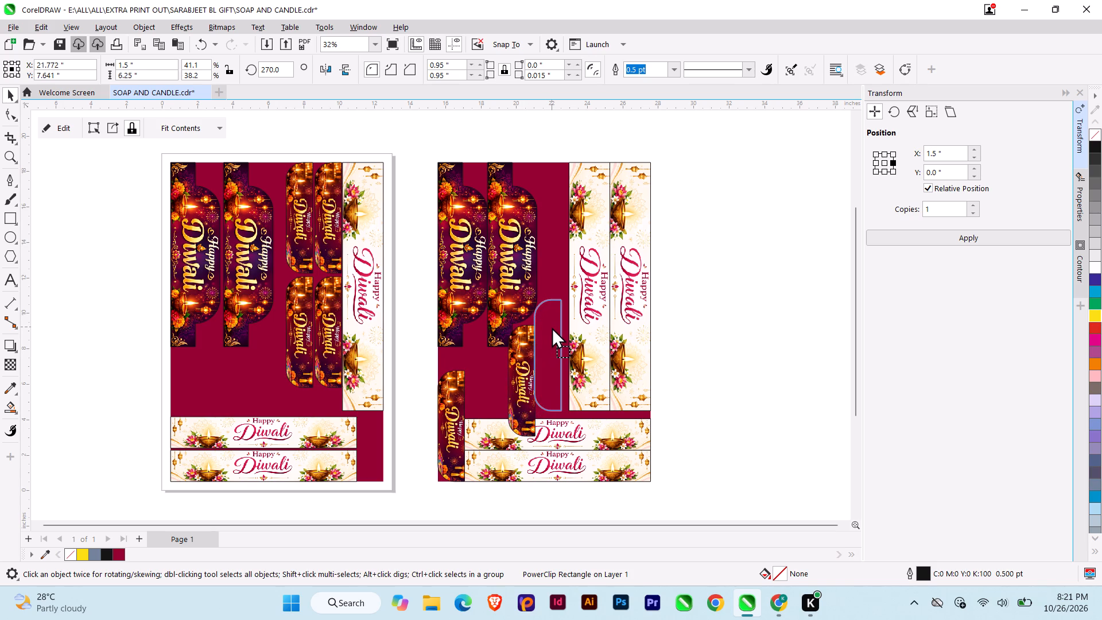
{"action": "left_click_drag", "start_coordinate": [552, 327], "coordinate": [554, 325]}
{"action": "left_click", "coordinate": [744, 264]}
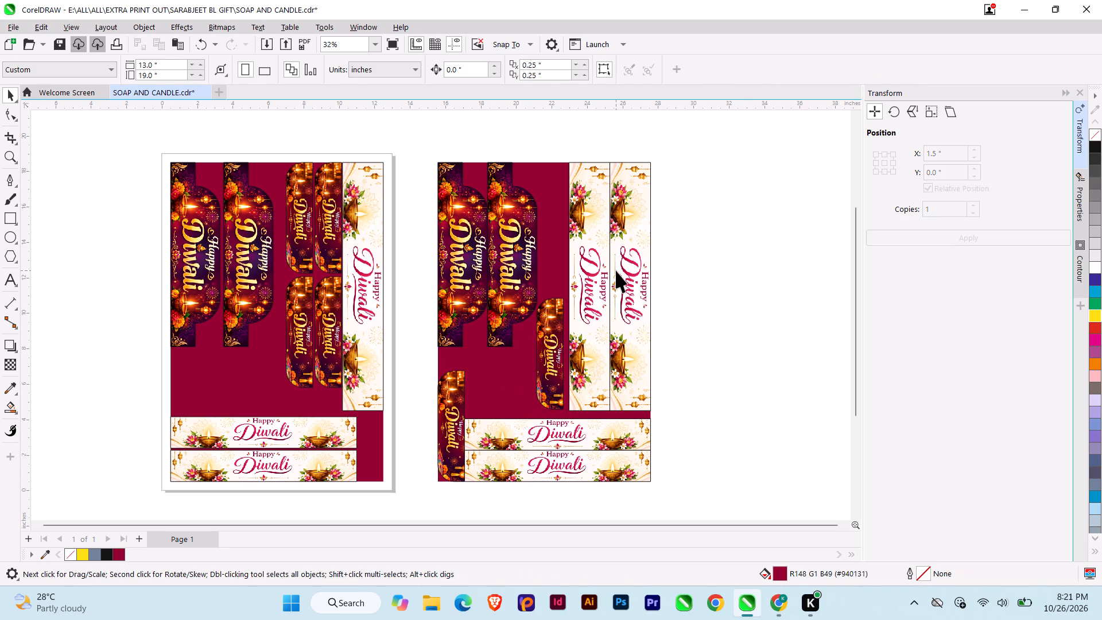
Duplicate the entire copied layout to the right as a third 12 × 18 inch layout.
{"action": "scroll", "coordinate": [577, 249], "scroll_direction": "down", "scroll_amount": 3}
{"action": "left_click_drag", "start_coordinate": [472, 160], "coordinate": [711, 474]}
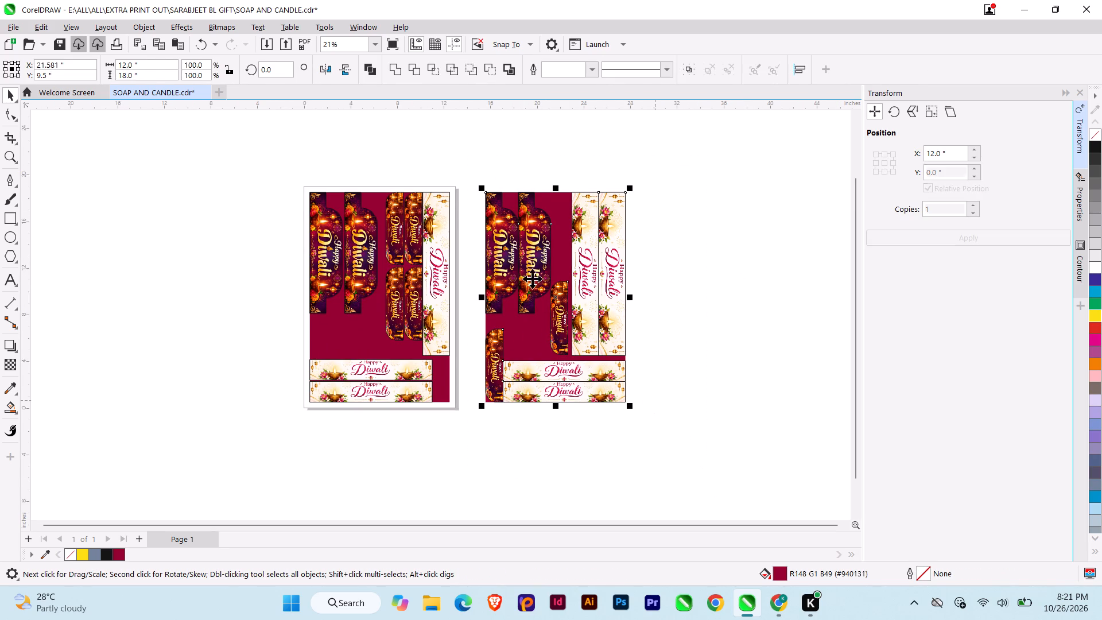
{"action": "left_click_drag", "start_coordinate": [531, 277], "coordinate": [755, 281]}
{"action": "right_click", "coordinate": [755, 281], "text": "ctrl"}
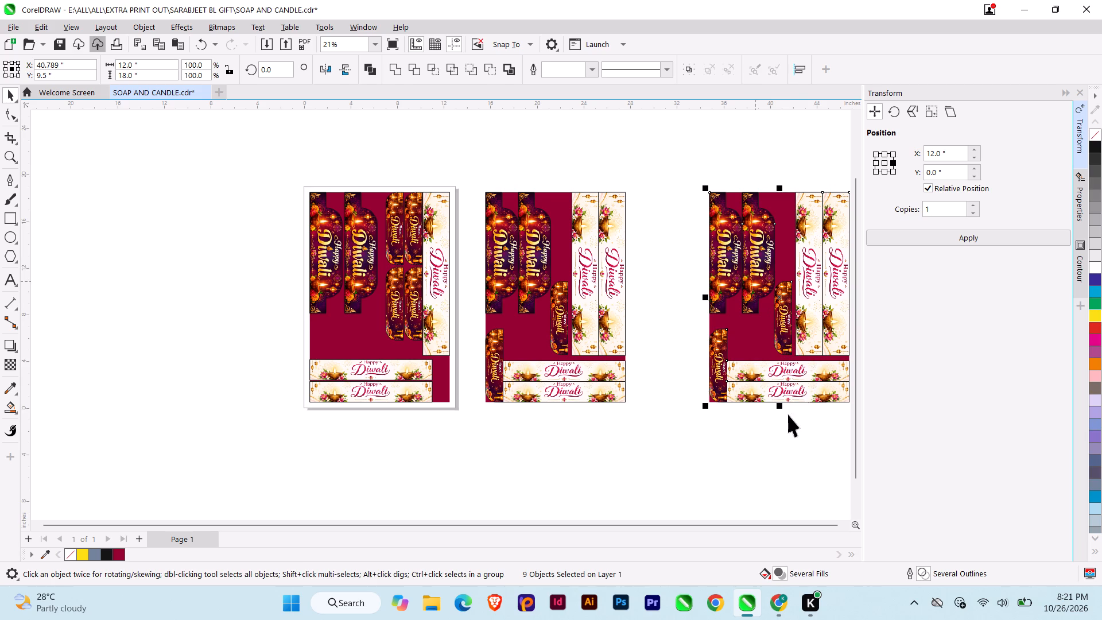
{"action": "middle_click_drag", "start_coordinate": [785, 437], "coordinate": [690, 461]}
{"action": "left_click", "coordinate": [718, 471]}
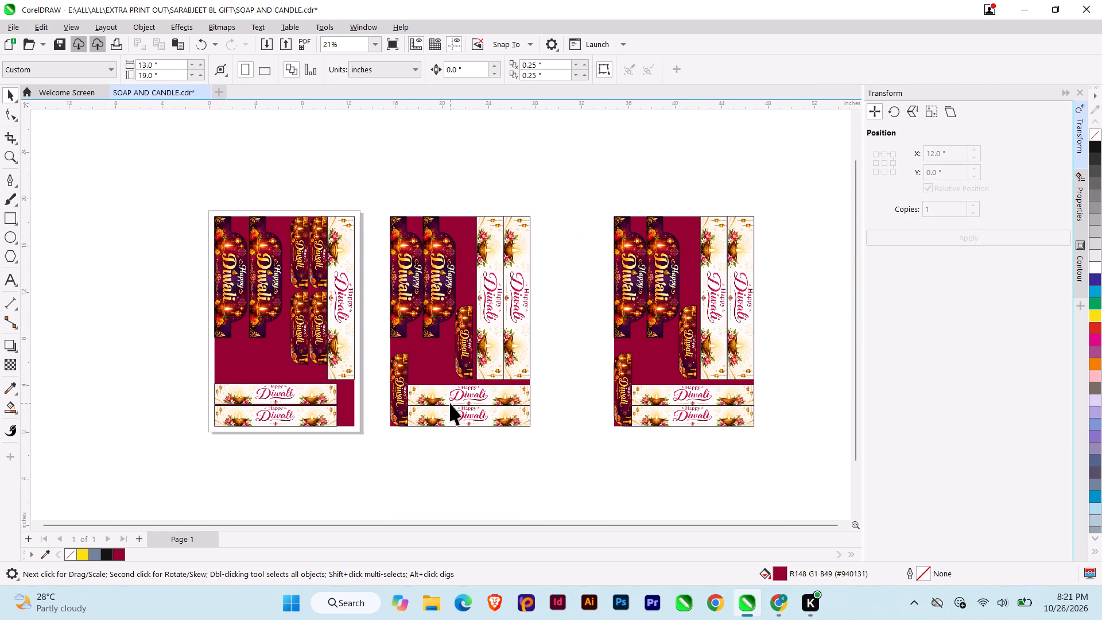
Delete the two vertical and two horizontal light strips from the third layout.
{"action": "left_click", "coordinate": [707, 299]}
{"action": "key", "text": "Delete"}
{"action": "left_click", "coordinate": [739, 304]}
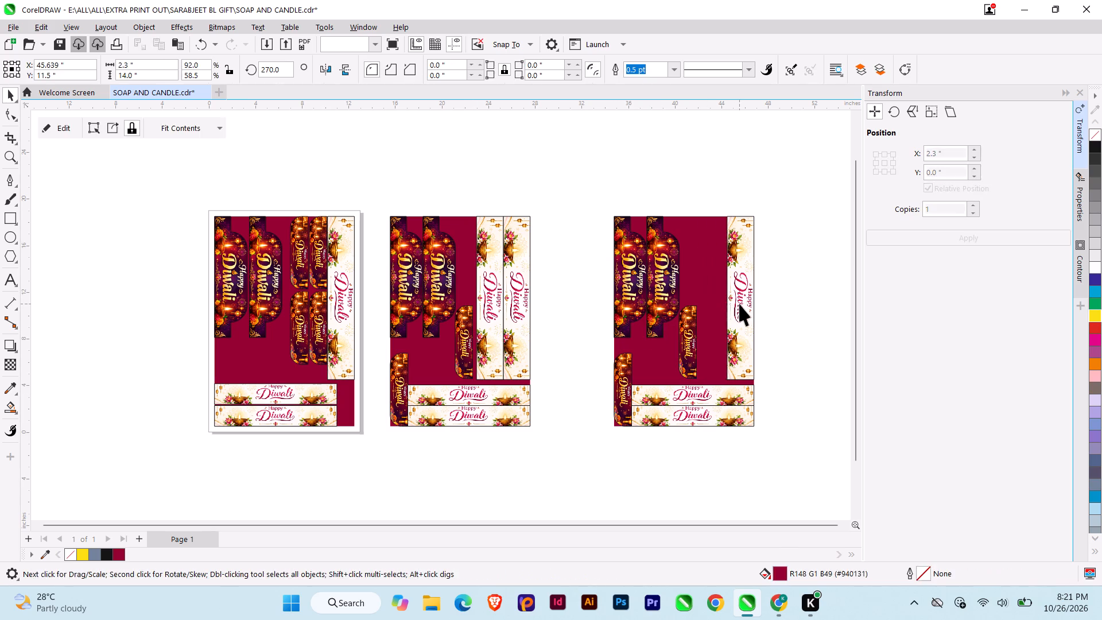
{"action": "key", "text": "Delete"}
{"action": "left_click", "coordinate": [709, 386]}
{"action": "key", "text": "Delete"}
{"action": "left_click", "coordinate": [709, 414]}
{"action": "key", "text": "Delete"}
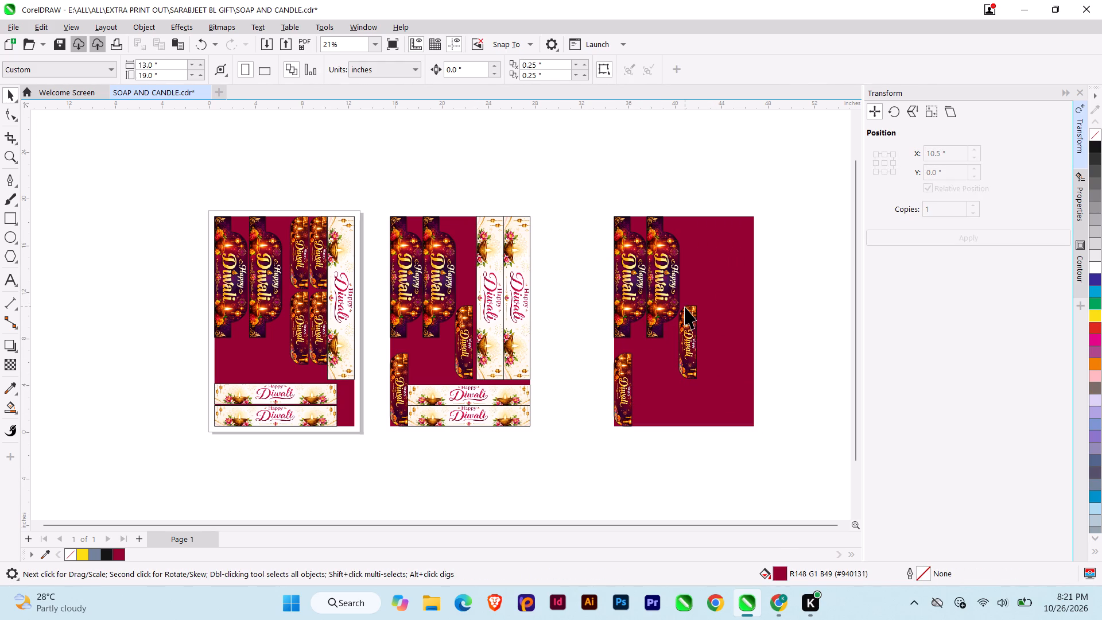
Align the inner curved strip to the top-right corner of the third layout's maroon rectangle.
{"action": "middle_click_drag", "start_coordinate": [685, 308], "coordinate": [666, 369]}
{"action": "left_click", "coordinate": [669, 398]}
{"action": "left_click", "coordinate": [720, 400], "text": "shift"}
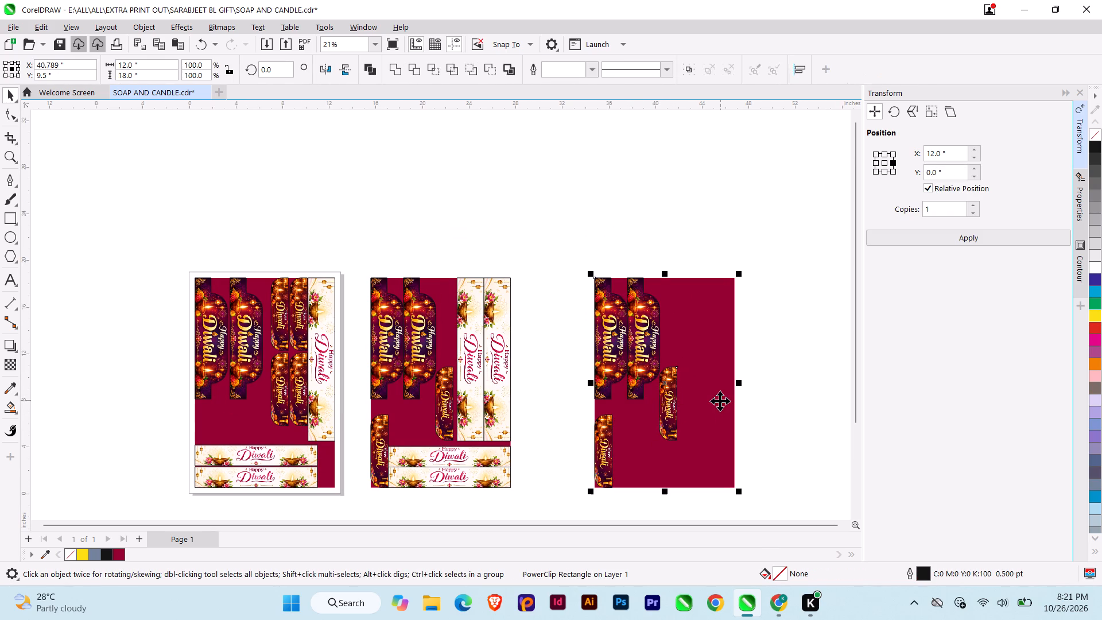
{"action": "type", "text": "tr"}
{"action": "left_click", "coordinate": [793, 292]}
{"action": "left_click", "coordinate": [716, 310]}
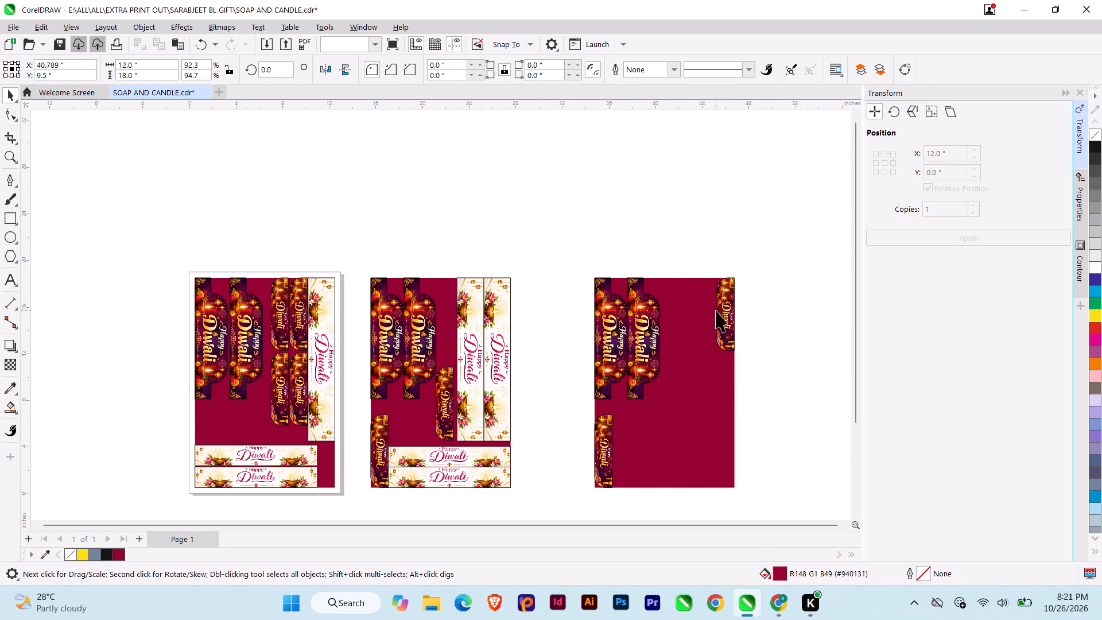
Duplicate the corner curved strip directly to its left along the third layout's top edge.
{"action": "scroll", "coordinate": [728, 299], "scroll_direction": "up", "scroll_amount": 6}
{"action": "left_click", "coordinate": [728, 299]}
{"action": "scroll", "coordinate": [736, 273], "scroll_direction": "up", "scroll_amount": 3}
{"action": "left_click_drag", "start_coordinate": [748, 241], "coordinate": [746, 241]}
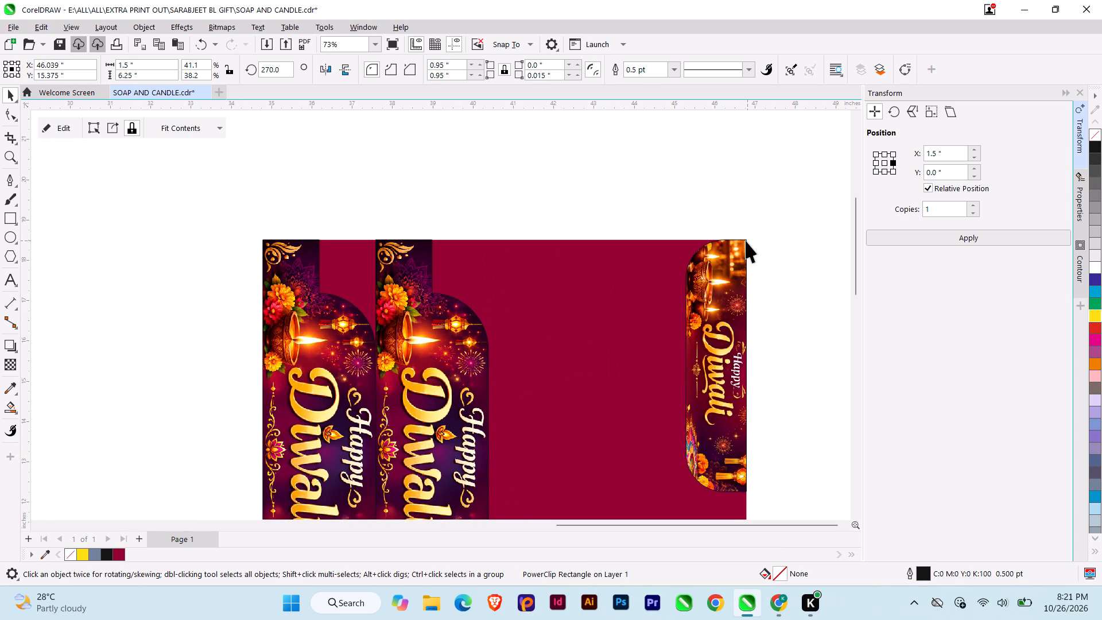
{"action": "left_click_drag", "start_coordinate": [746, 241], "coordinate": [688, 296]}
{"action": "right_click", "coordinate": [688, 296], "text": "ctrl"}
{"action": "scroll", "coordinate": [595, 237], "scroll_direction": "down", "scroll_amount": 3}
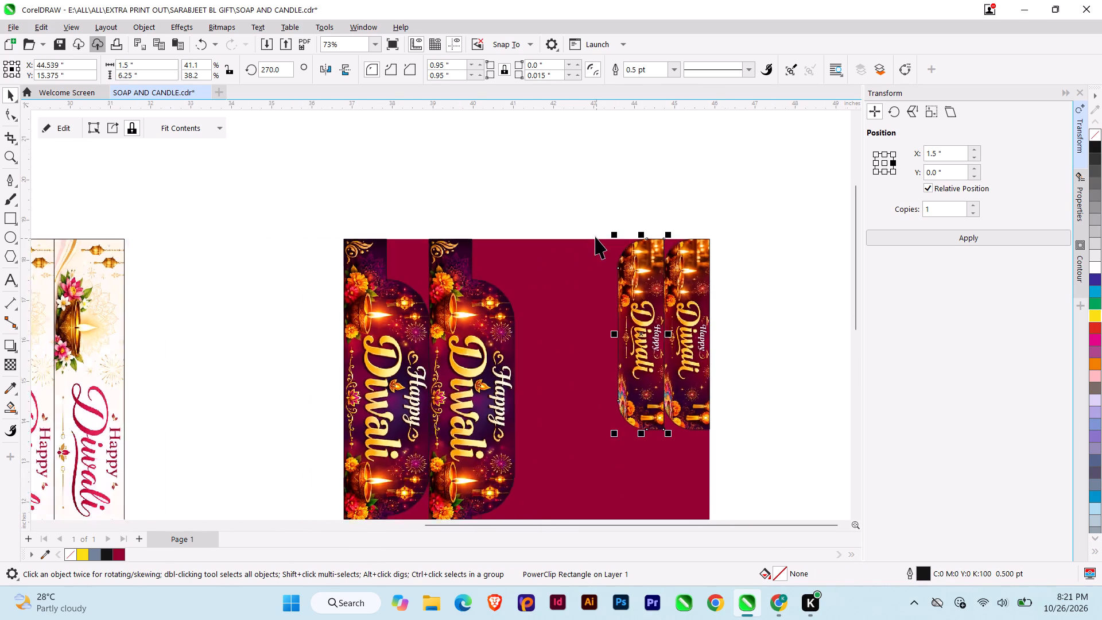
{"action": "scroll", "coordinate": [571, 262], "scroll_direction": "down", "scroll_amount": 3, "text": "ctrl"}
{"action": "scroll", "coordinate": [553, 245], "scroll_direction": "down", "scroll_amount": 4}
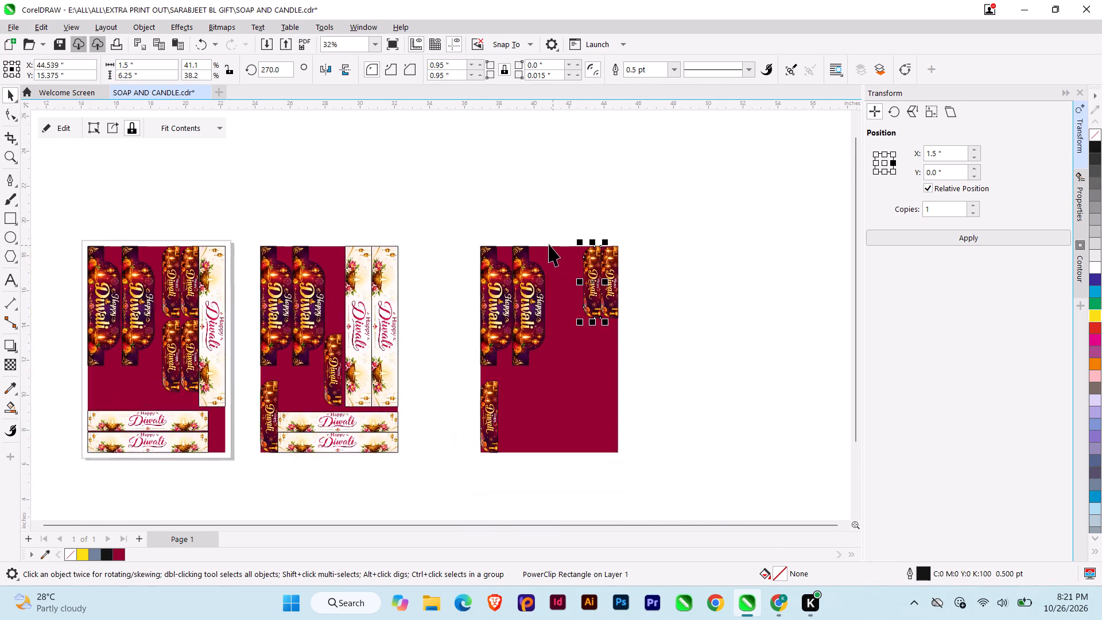
Delete both arched strips and the lower-left curved strip from the third layout.
{"action": "left_click_drag", "start_coordinate": [462, 209], "coordinate": [514, 232]}
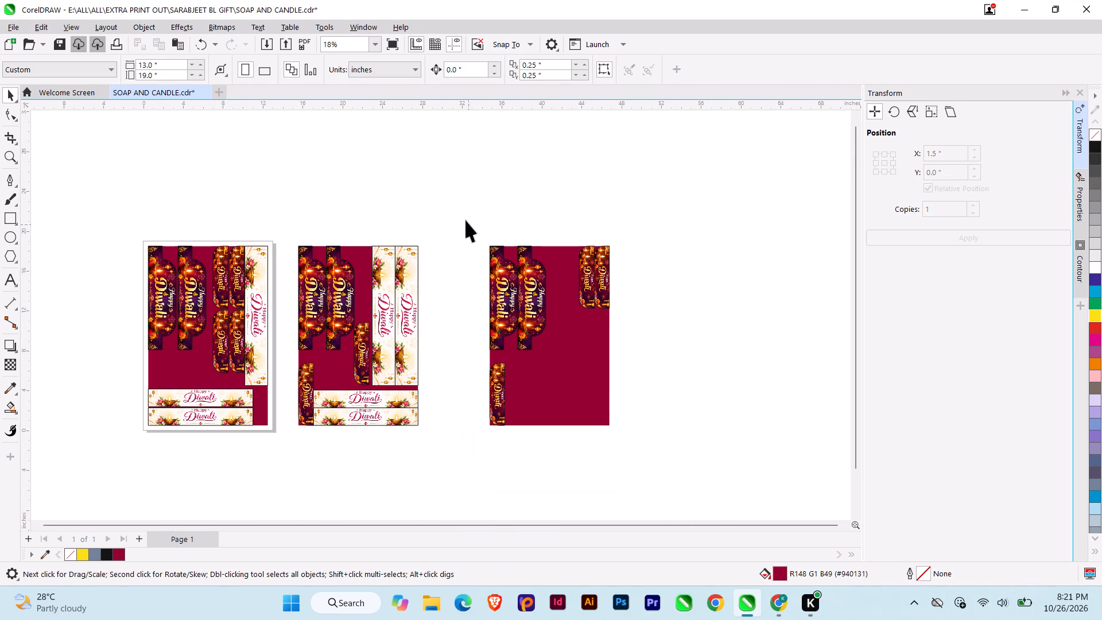
{"action": "left_click", "coordinate": [522, 293]}
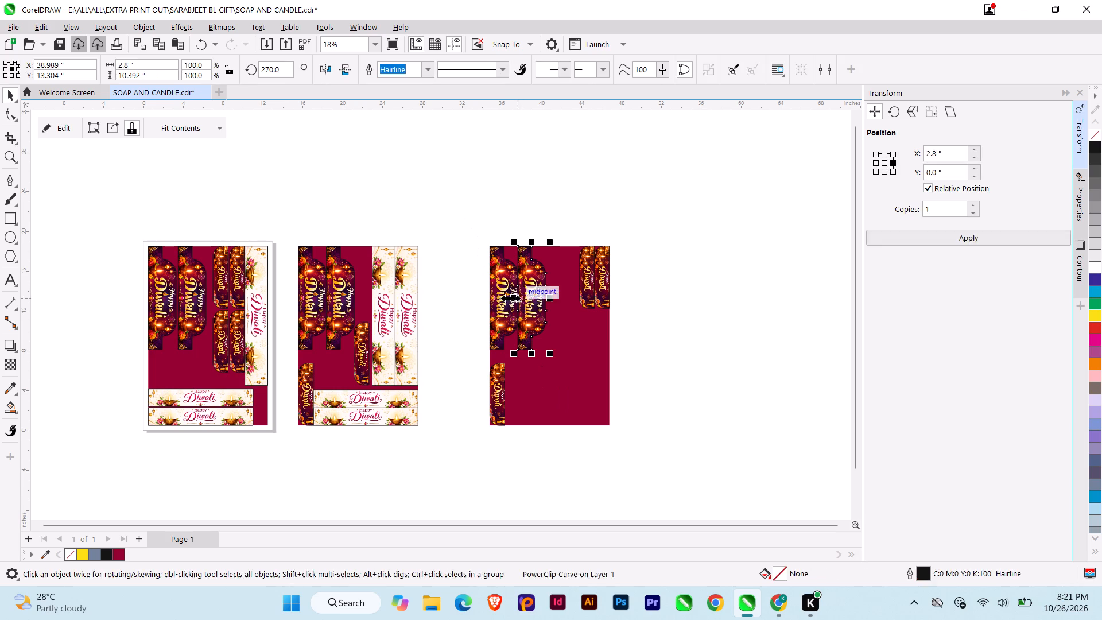
{"action": "key", "text": "Delete"}
{"action": "left_click", "coordinate": [491, 306]}
{"action": "key", "text": "Delete"}
{"action": "left_click", "coordinate": [501, 389]}
{"action": "key", "text": "Delete"}
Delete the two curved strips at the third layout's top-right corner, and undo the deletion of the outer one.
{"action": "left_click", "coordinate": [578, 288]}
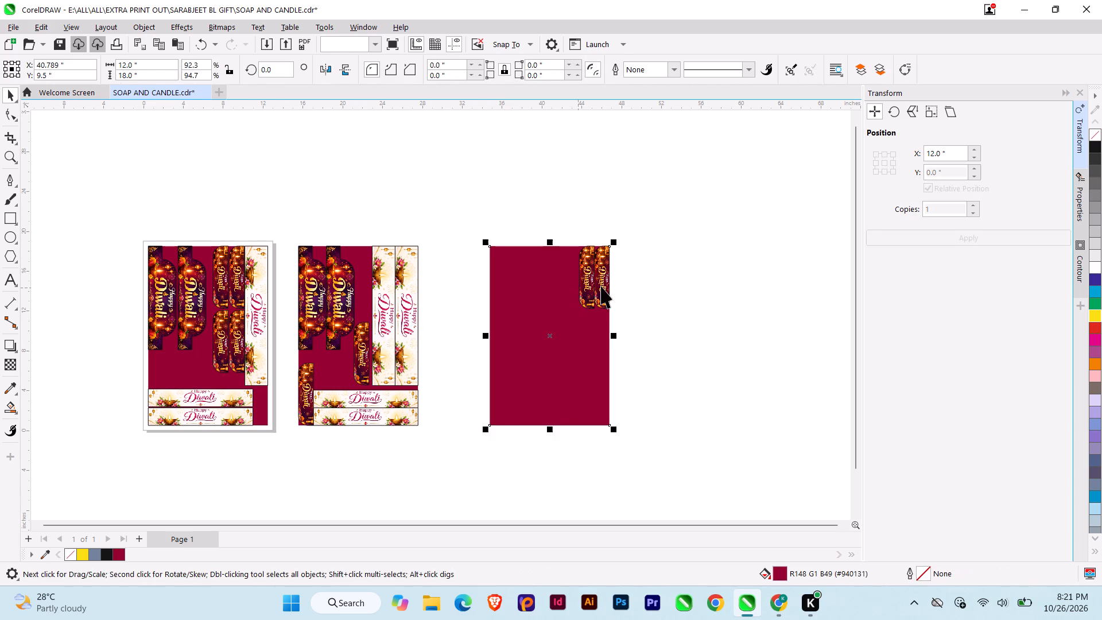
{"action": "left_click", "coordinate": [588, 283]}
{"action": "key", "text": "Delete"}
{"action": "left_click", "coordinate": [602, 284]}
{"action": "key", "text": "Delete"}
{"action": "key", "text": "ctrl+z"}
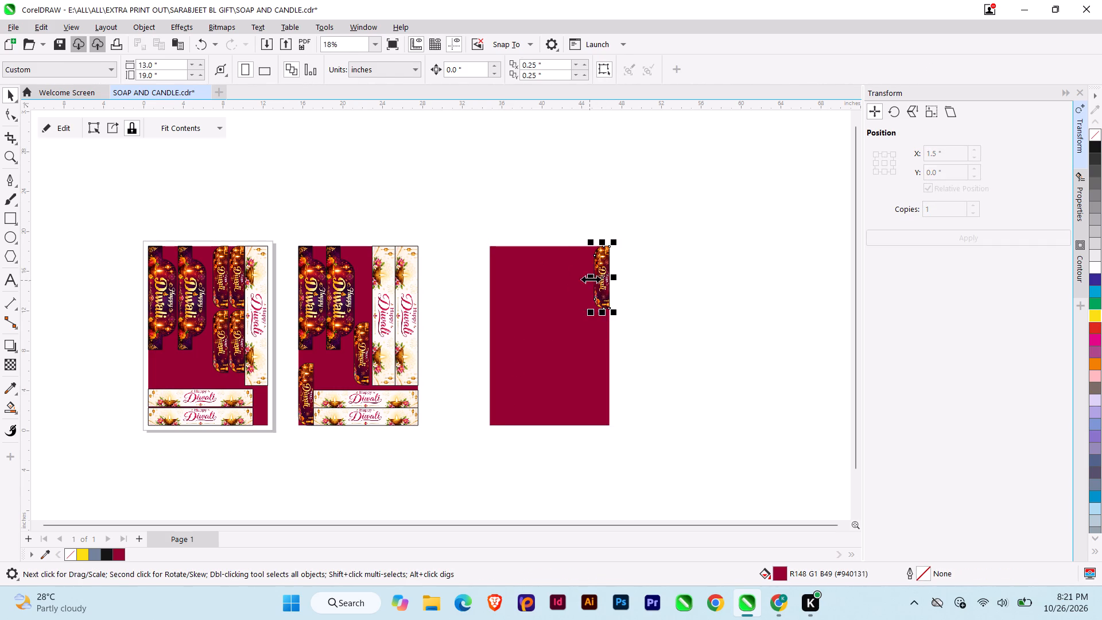
Repeat the corner curved strip leftward side by side along the third layout's top edge to make a row of eight.
{"action": "scroll", "coordinate": [594, 274], "scroll_direction": "up", "scroll_amount": 5}
{"action": "left_click_drag", "start_coordinate": [623, 215], "coordinate": [592, 236]}
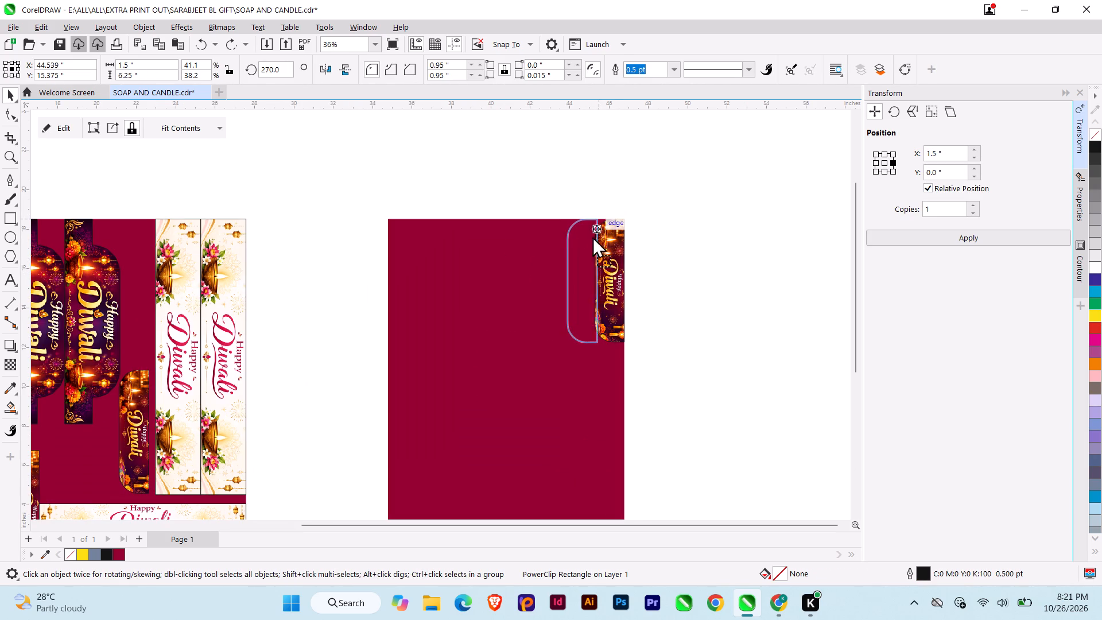
{"action": "left_click_drag", "start_coordinate": [592, 236], "coordinate": [592, 245]}
{"action": "right_click", "coordinate": [592, 245], "text": "ctrl"}
{"action": "key", "text": "ctrl+r"}
{"action": "key", "text": "ctrl+r"}
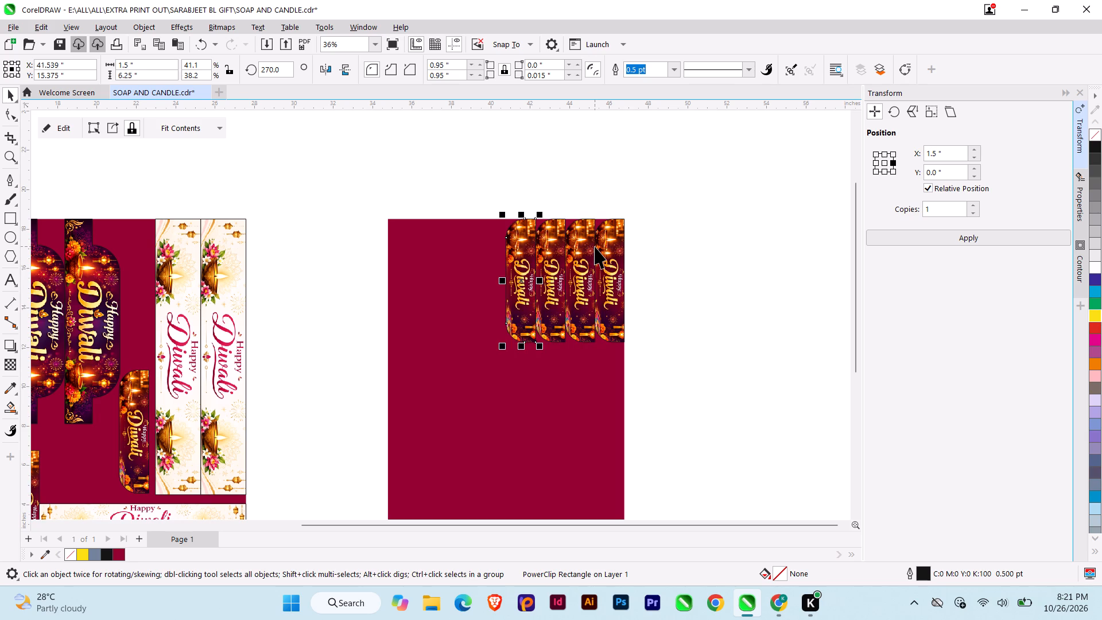
{"action": "key", "text": "ctrl+r"}
{"action": "key", "text": "ctrl+r"}
{"action": "key", "text": "ctrl+r"}
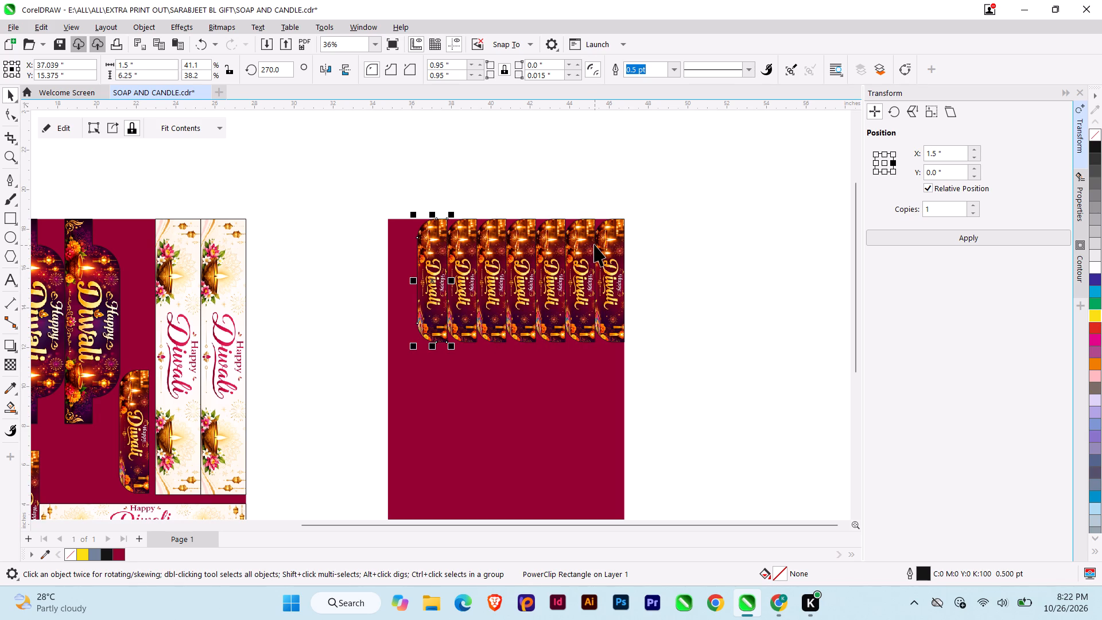
{"action": "scroll", "coordinate": [556, 247], "scroll_direction": "down", "scroll_amount": 2}
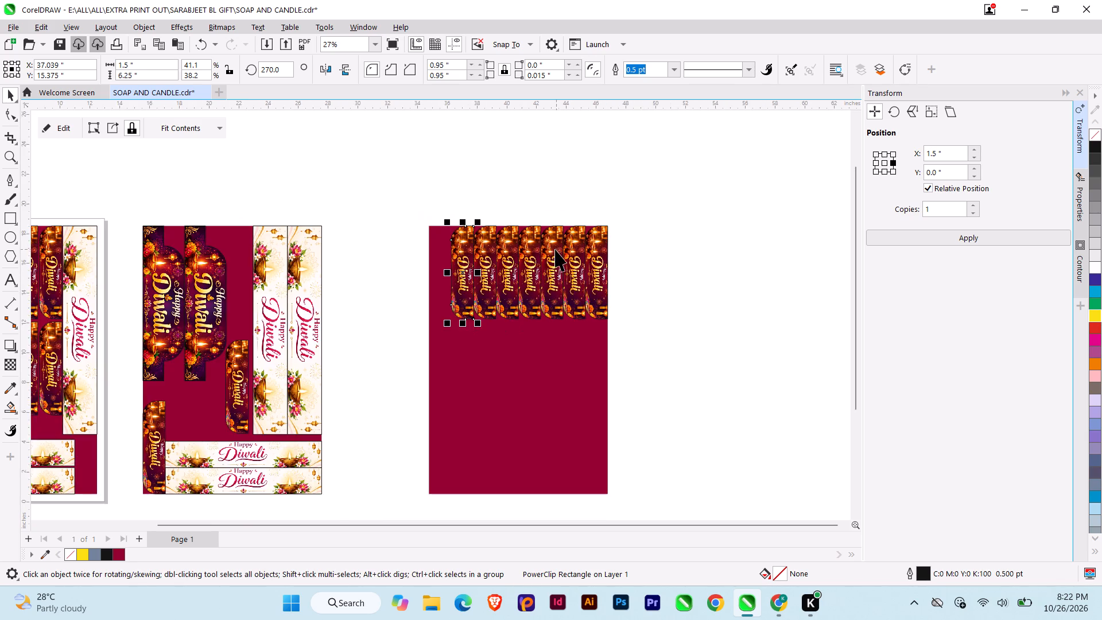
{"action": "scroll", "coordinate": [553, 253], "scroll_direction": "up", "scroll_amount": 3}
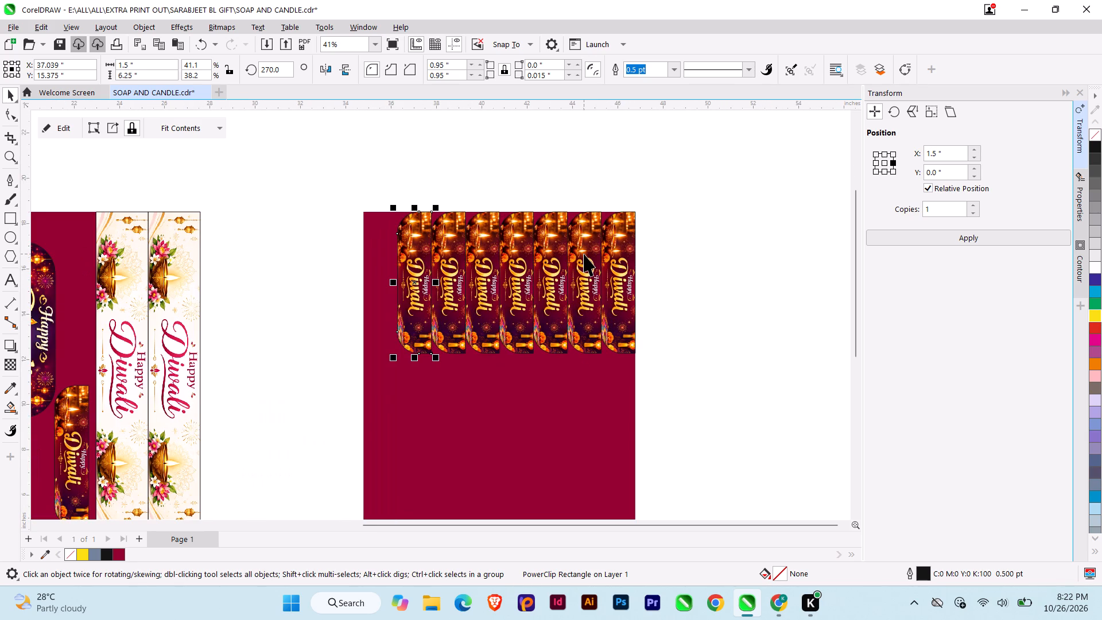
{"action": "key", "text": "ctrl+r"}
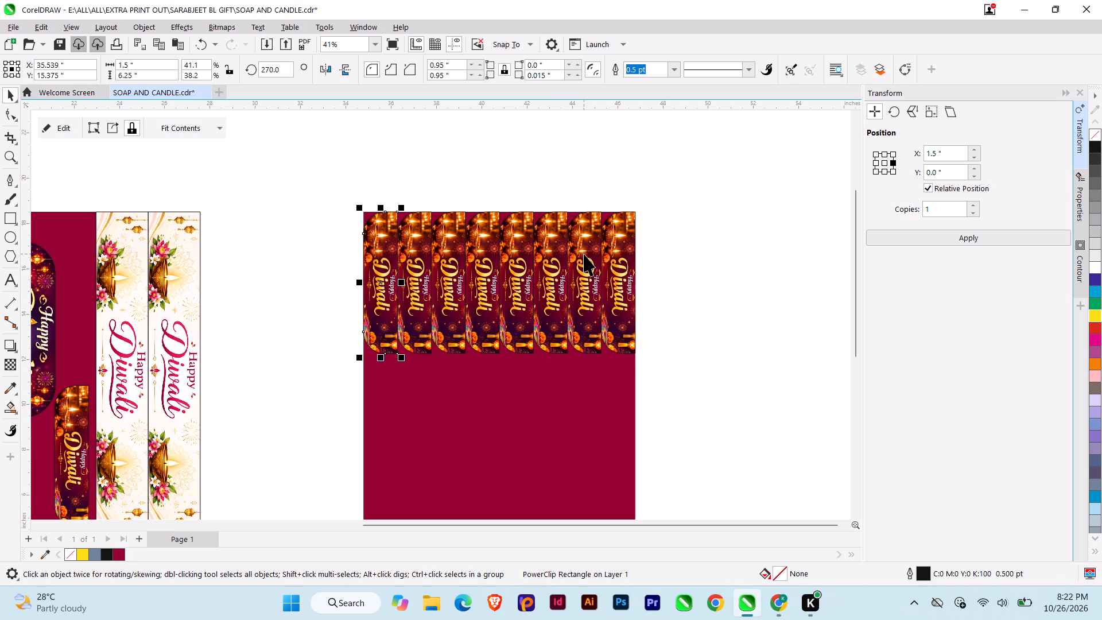
Duplicate the row of eight curved strips directly beneath itself in the third layout.
{"action": "left_click_drag", "start_coordinate": [336, 185], "coordinate": [717, 411]}
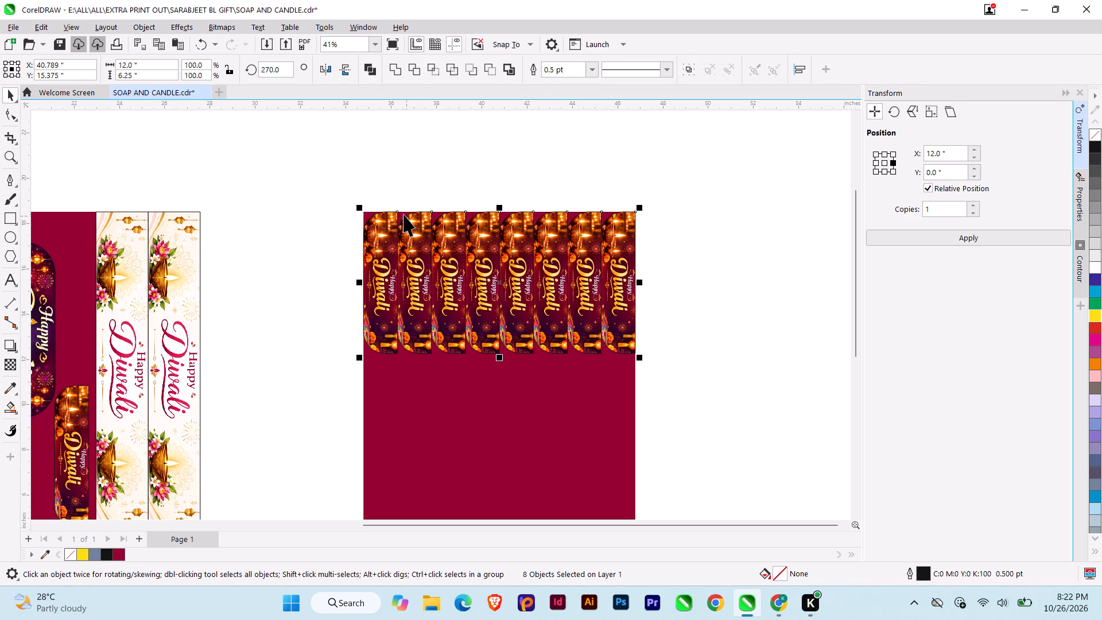
{"action": "left_click_drag", "start_coordinate": [398, 212], "coordinate": [398, 354]}
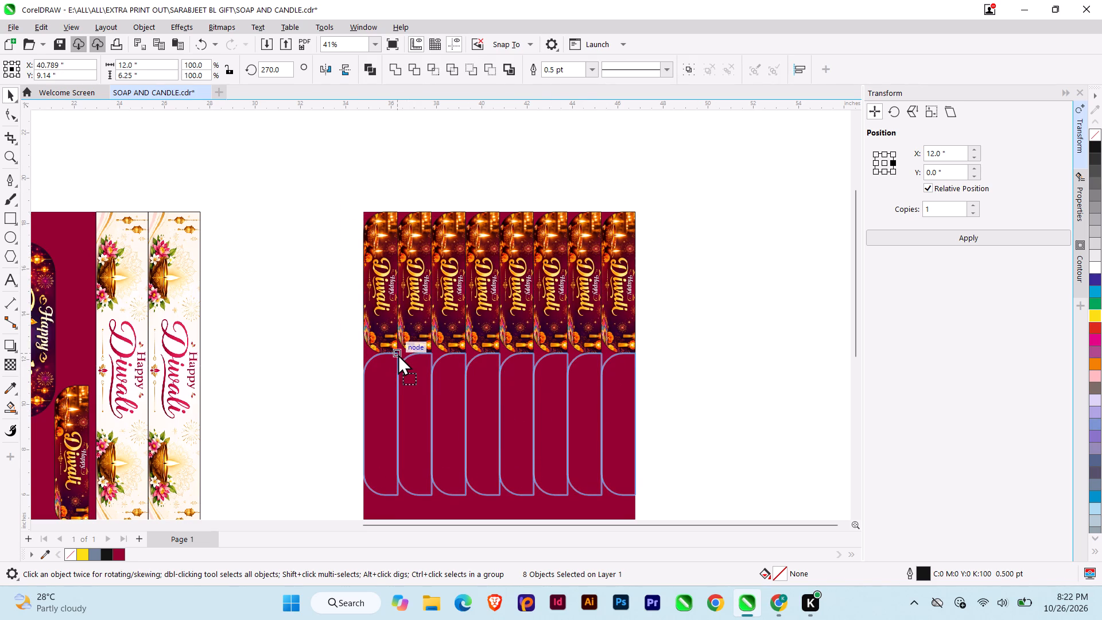
{"action": "left_click_drag", "start_coordinate": [398, 354], "coordinate": [397, 355]}
{"action": "right_click", "coordinate": [397, 355], "text": "ctrl"}
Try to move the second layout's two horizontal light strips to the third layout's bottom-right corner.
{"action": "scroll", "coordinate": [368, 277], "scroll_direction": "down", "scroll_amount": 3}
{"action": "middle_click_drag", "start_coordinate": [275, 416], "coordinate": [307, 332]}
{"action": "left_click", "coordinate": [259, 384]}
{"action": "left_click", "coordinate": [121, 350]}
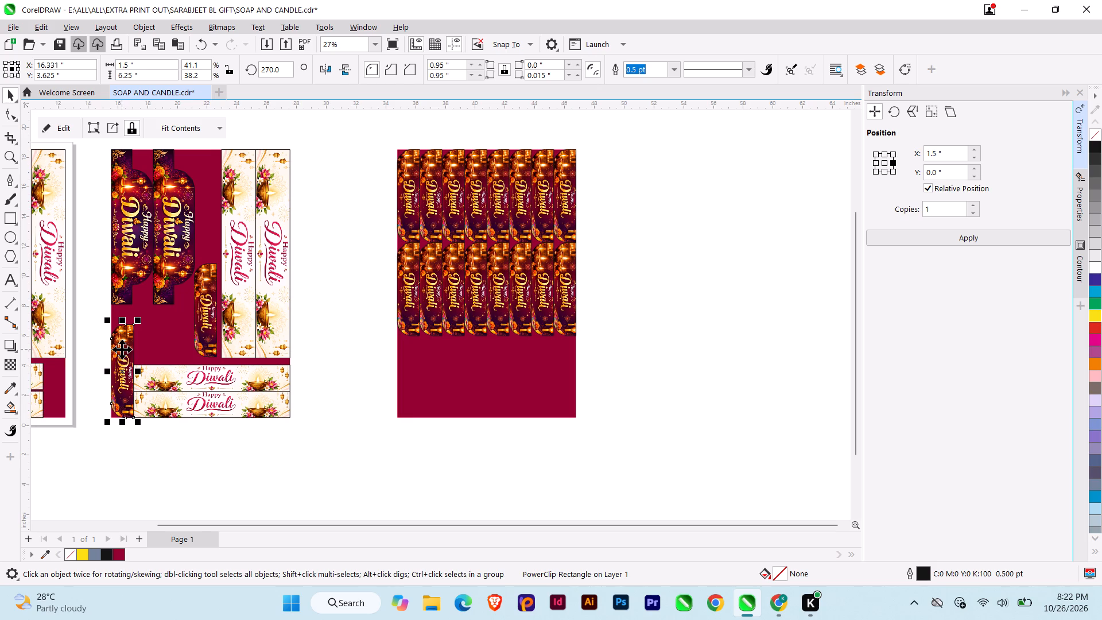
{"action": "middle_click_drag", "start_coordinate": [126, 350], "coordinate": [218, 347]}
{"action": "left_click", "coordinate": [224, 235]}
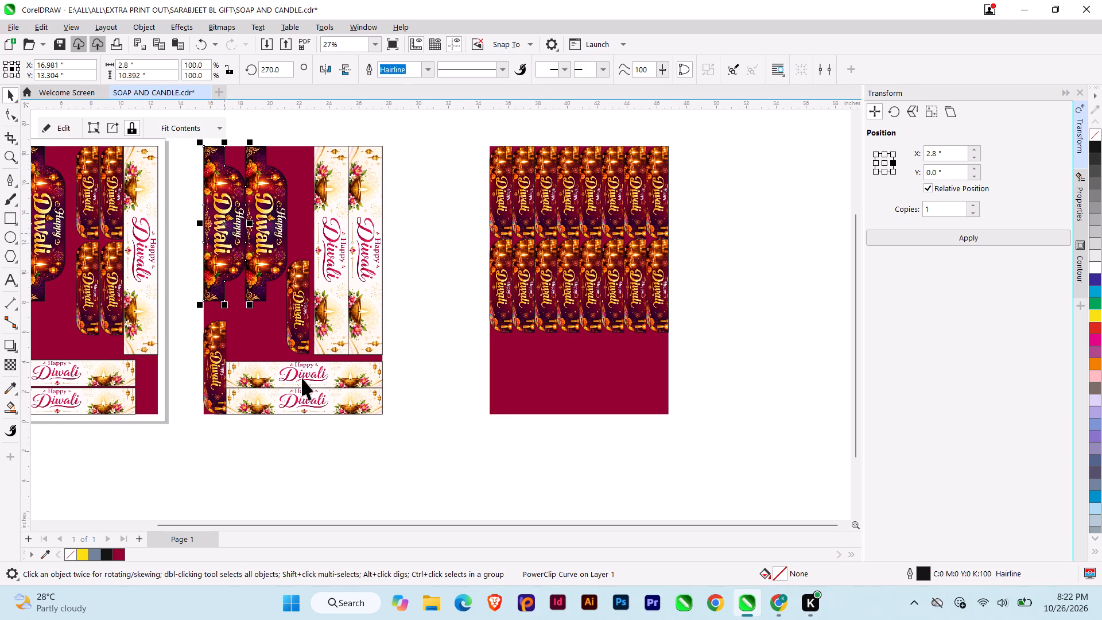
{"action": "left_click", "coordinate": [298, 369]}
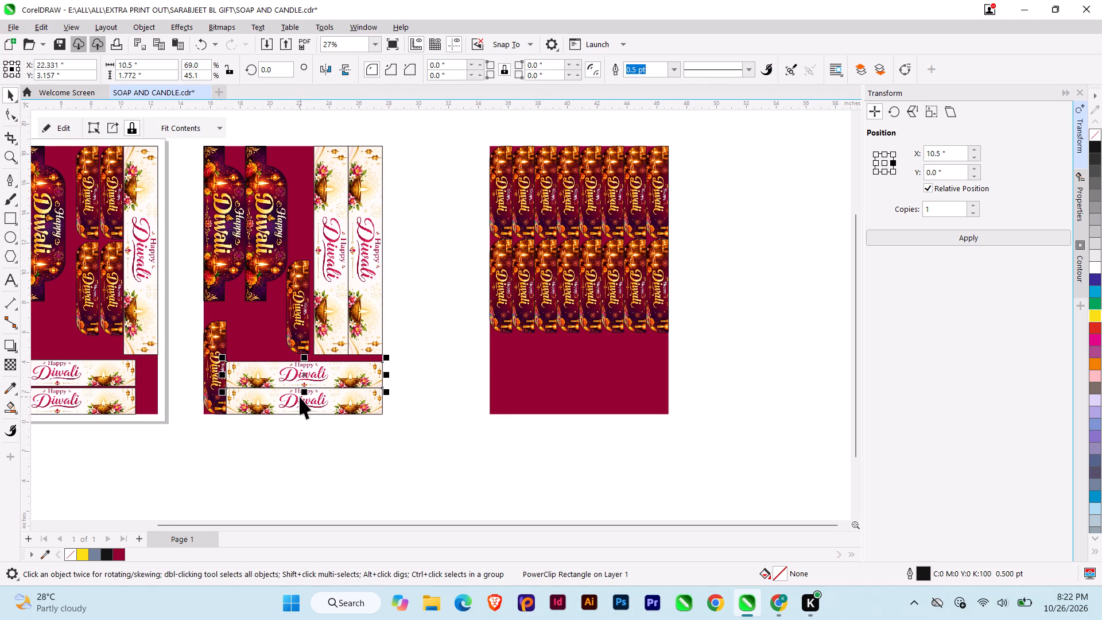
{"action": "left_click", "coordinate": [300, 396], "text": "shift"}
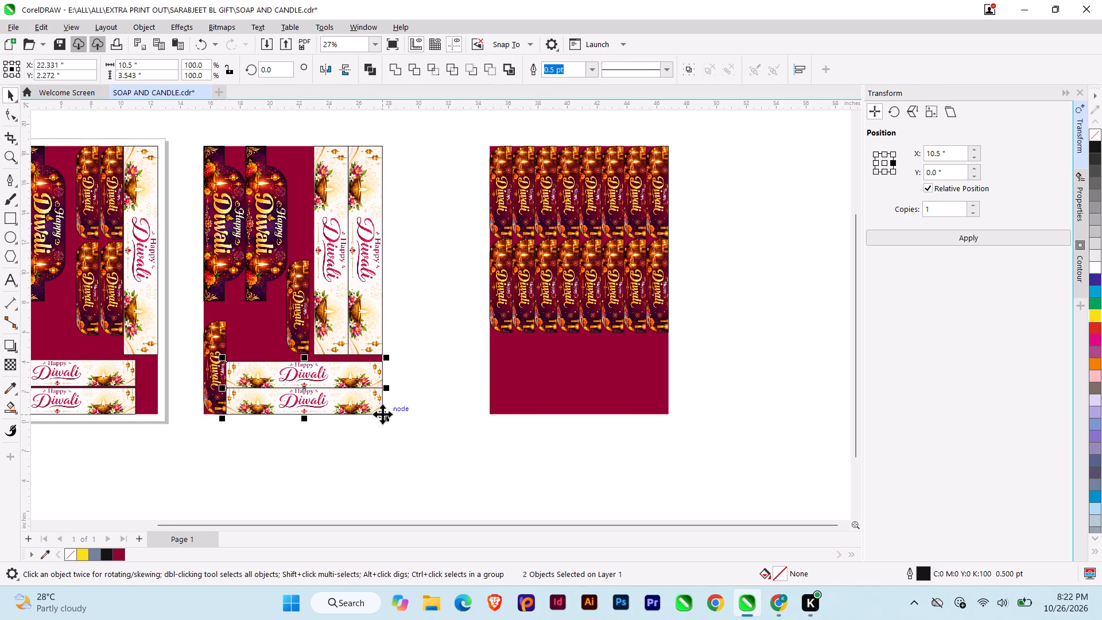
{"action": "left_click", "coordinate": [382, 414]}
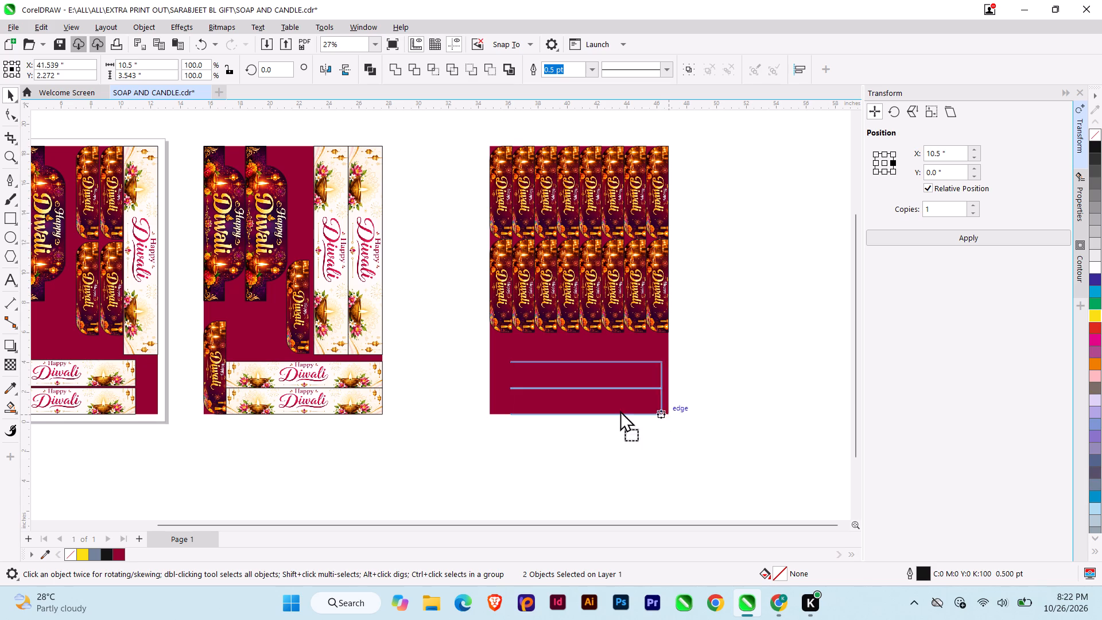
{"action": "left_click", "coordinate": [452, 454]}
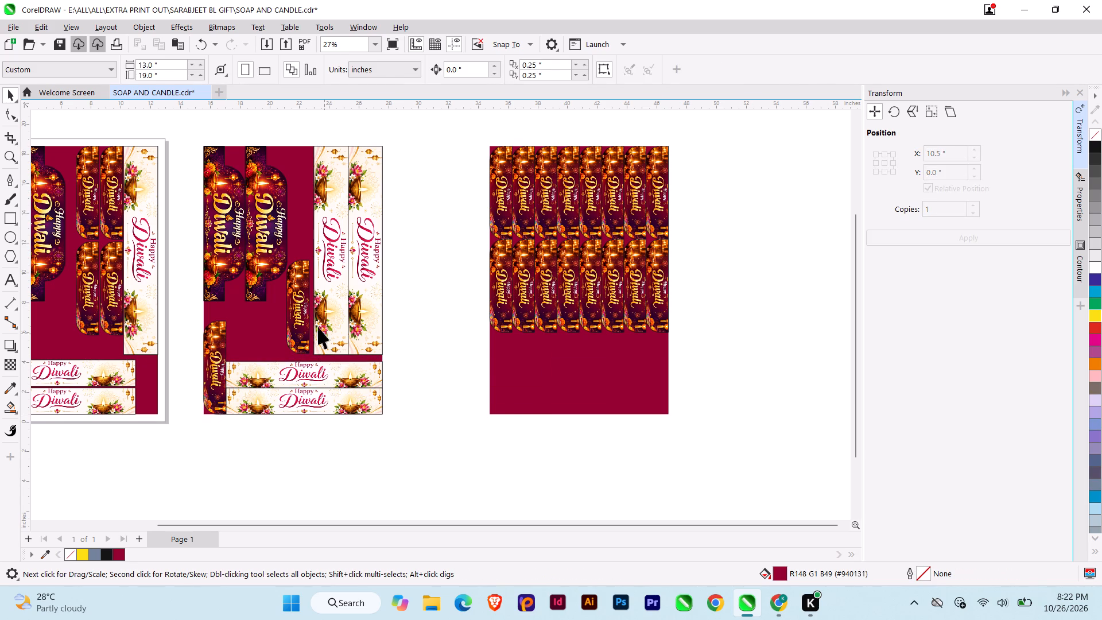
Delete the two curved strips from the second layout.
{"action": "left_click", "coordinate": [308, 325]}
{"action": "left_click", "coordinate": [203, 375], "text": "shift"}
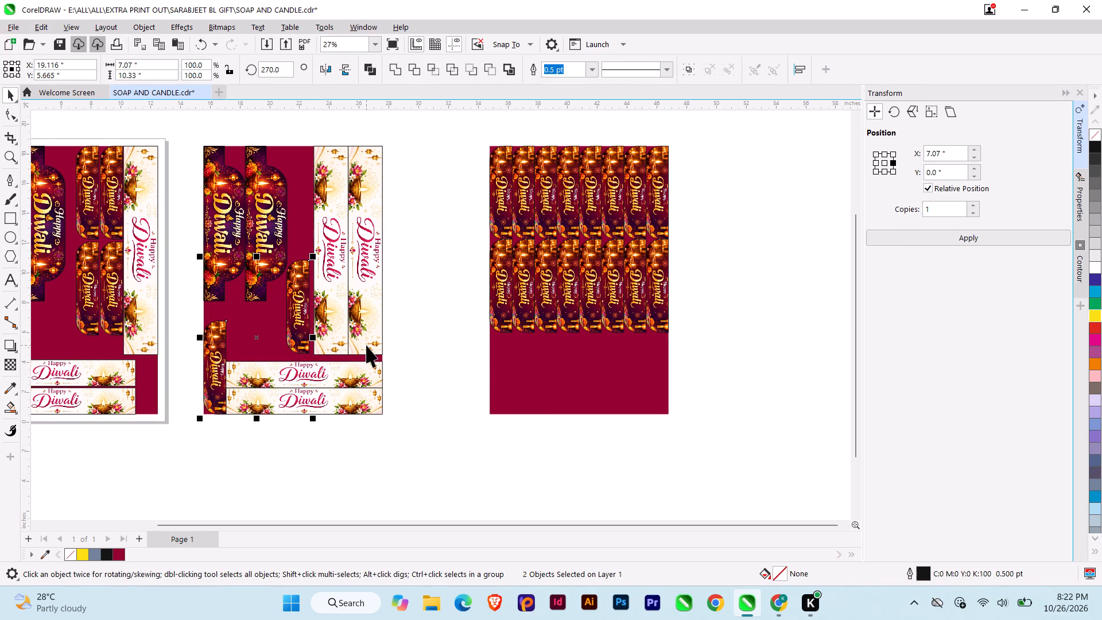
{"action": "key", "text": "Delete"}
Duplicate the third layout's 12 × 18 inch maroon background to its right, level with it, as a fourth layout.
{"action": "scroll", "coordinate": [432, 358], "scroll_direction": "down", "scroll_amount": 3}
{"action": "left_click", "coordinate": [544, 386]}
{"action": "left_click_drag", "start_coordinate": [510, 373], "coordinate": [665, 372]}
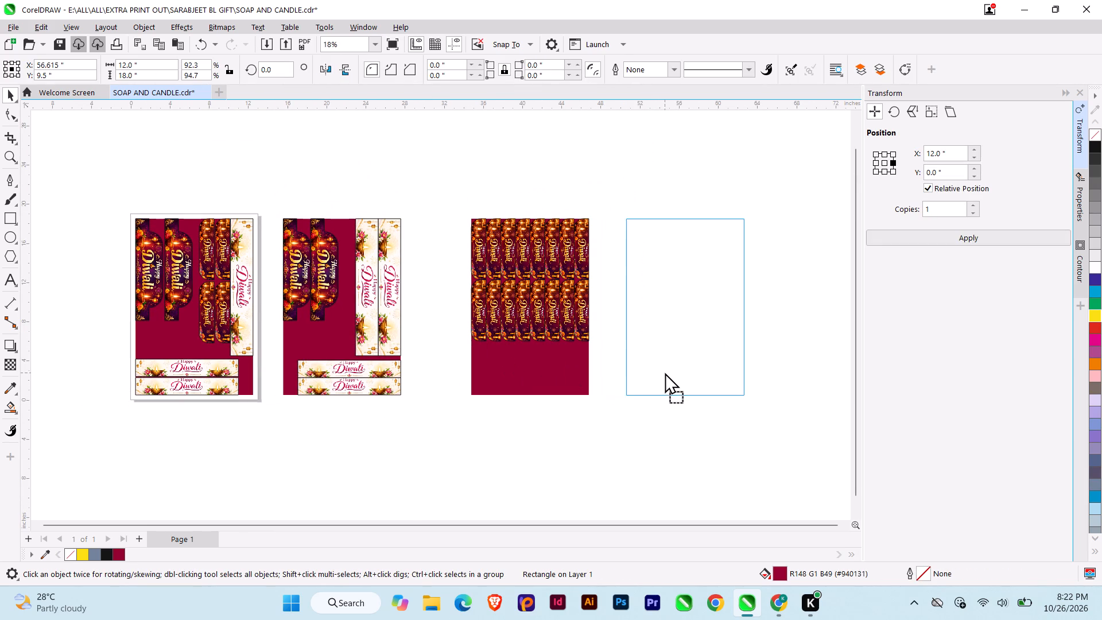
{"action": "left_click_drag", "start_coordinate": [665, 372], "coordinate": [650, 373]}
{"action": "right_click", "coordinate": [650, 372], "text": "ctrl"}
{"action": "left_click", "coordinate": [626, 423]}
Copy a vertical light strip from the second layout into the fourth layout and align it to the background's top-right corner.
{"action": "left_click", "coordinate": [325, 280]}
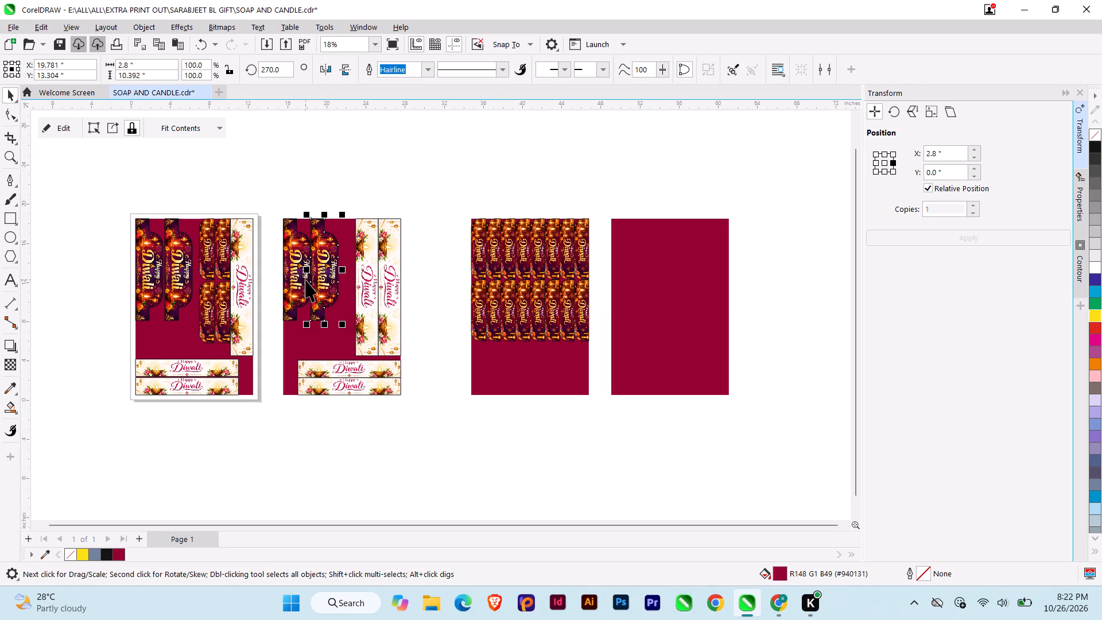
{"action": "left_click", "coordinate": [300, 279], "text": "shift"}
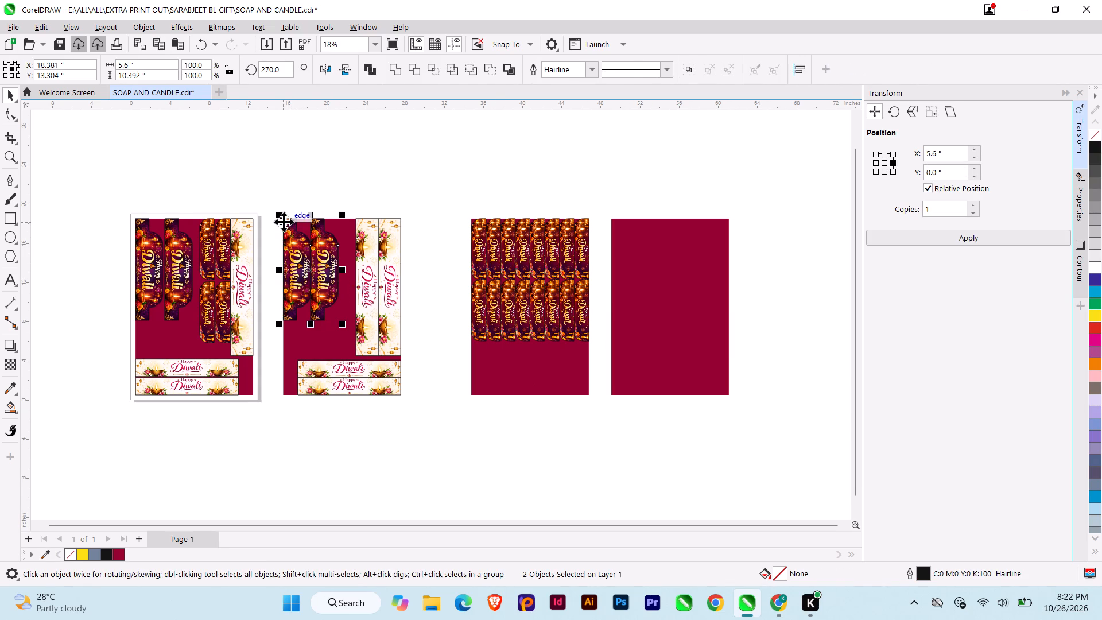
{"action": "left_click", "coordinate": [360, 276]}
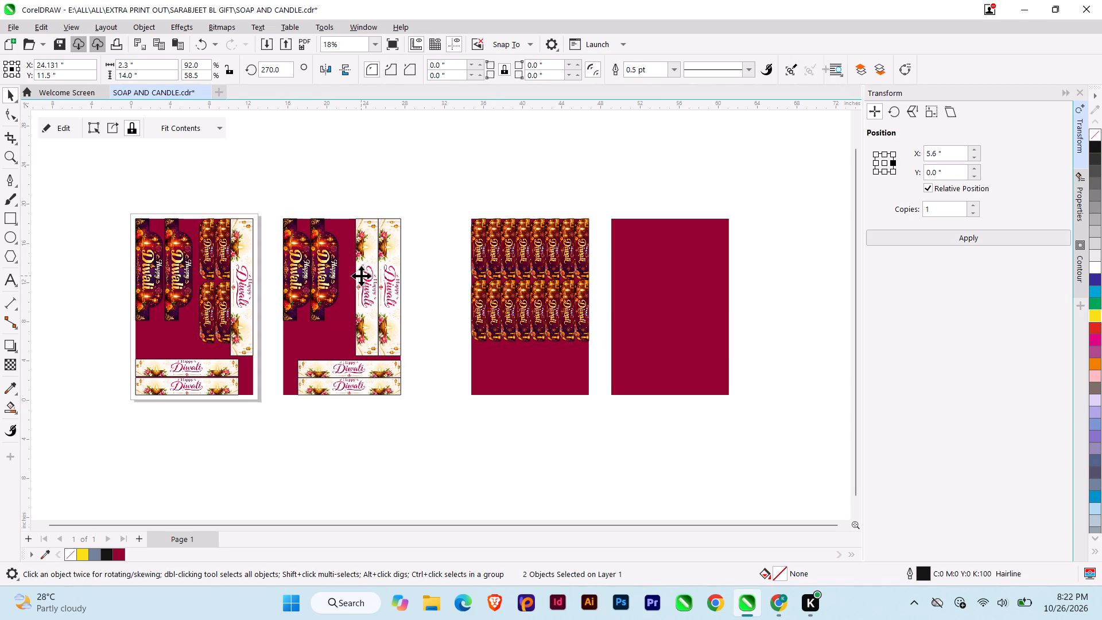
{"action": "left_click_drag", "start_coordinate": [366, 265], "coordinate": [651, 280]}
{"action": "right_click", "coordinate": [651, 280]}
{"action": "left_click", "coordinate": [699, 279], "text": "shift"}
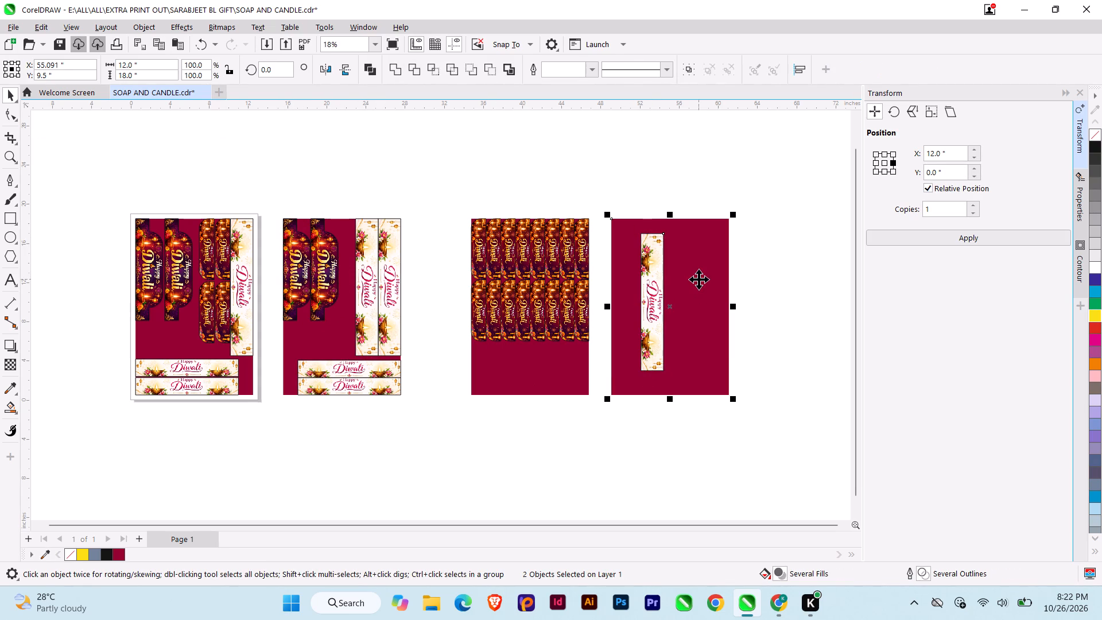
{"action": "type", "text": "tr"}
{"action": "left_click", "coordinate": [759, 261]}
Repeat the corner light strip leftward at X -2.3 inches, one copy at a time, to make a row of five.
{"action": "left_click", "coordinate": [714, 256]}
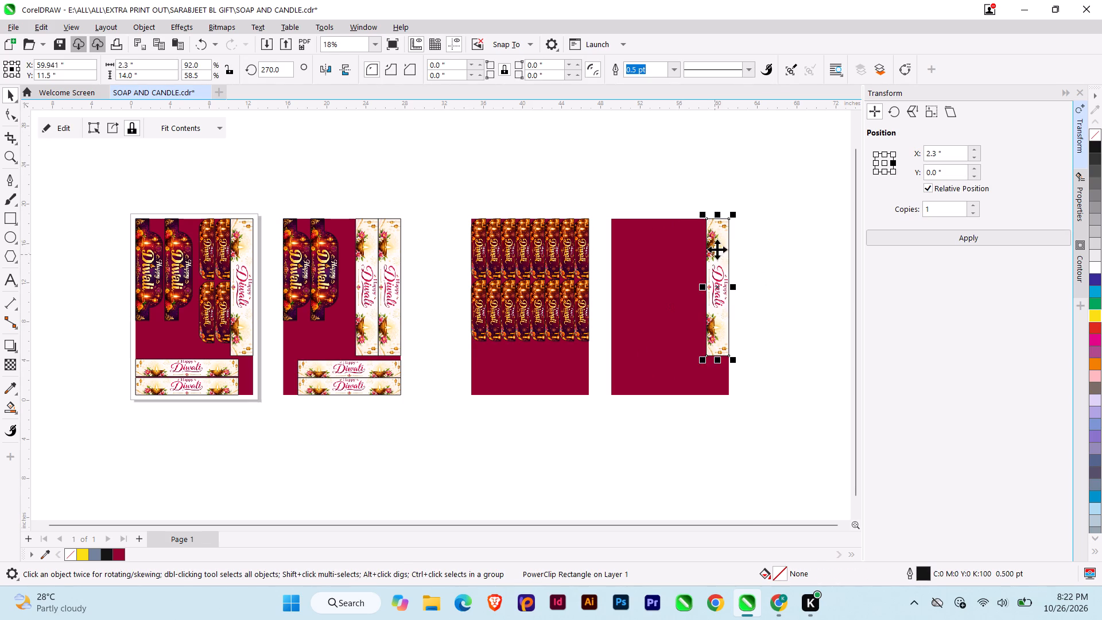
{"action": "scroll", "coordinate": [717, 249], "scroll_direction": "up", "scroll_amount": 4}
{"action": "left_click", "coordinate": [875, 162]}
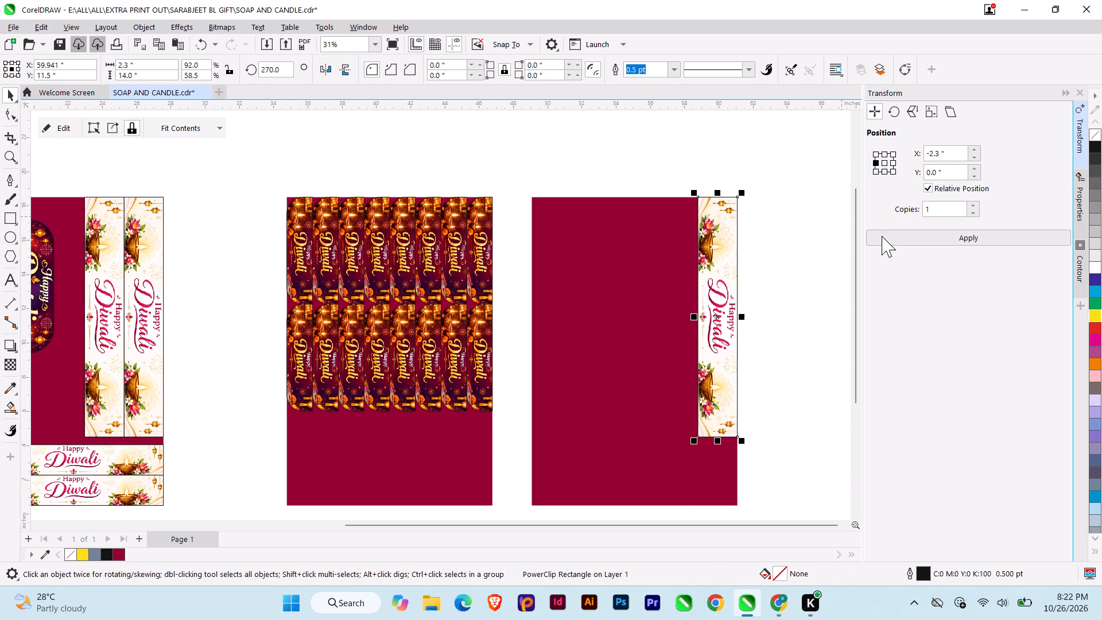
{"action": "triple_click", "coordinate": [886, 242]}
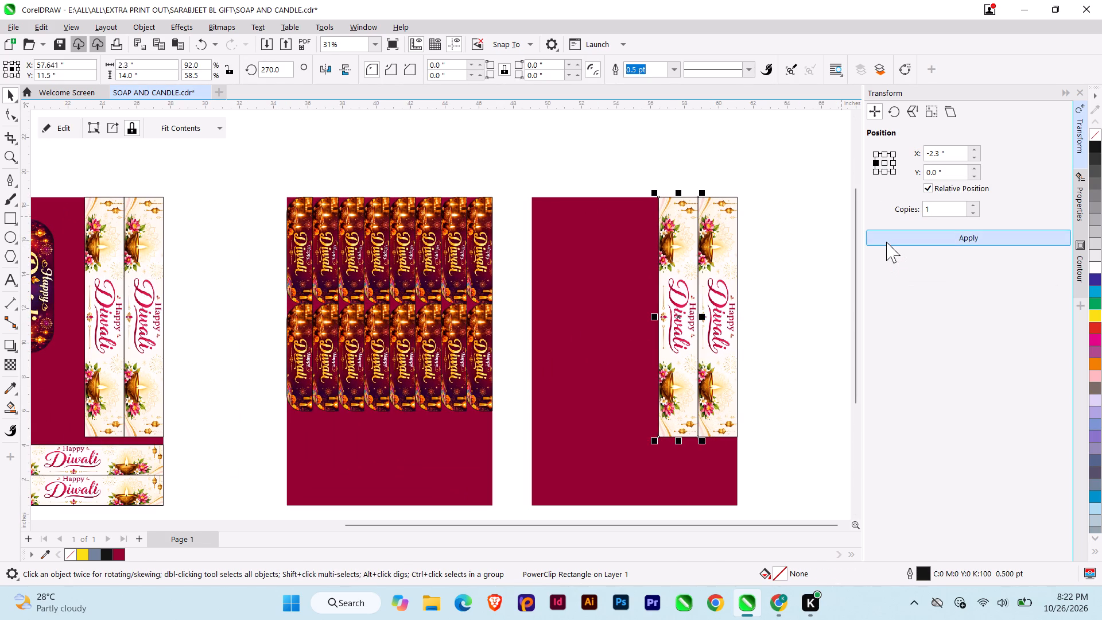
{"action": "left_click", "coordinate": [886, 242]}
{"action": "left_click_drag", "start_coordinate": [525, 158], "coordinate": [801, 421]}
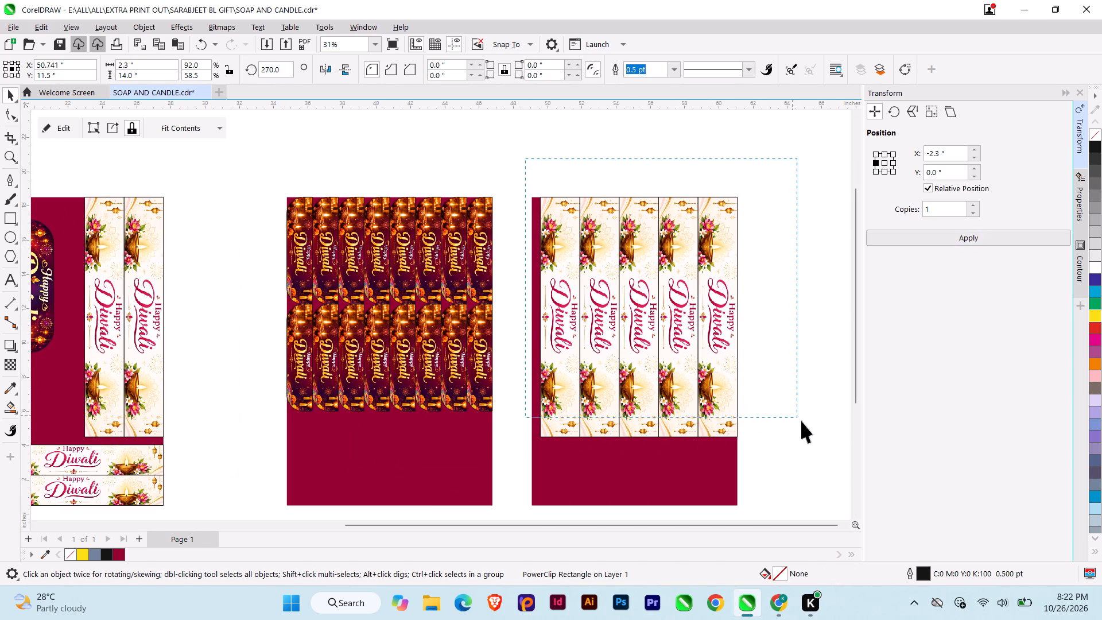
{"action": "left_click_drag", "start_coordinate": [801, 421], "coordinate": [816, 440]}
{"action": "left_click", "coordinate": [782, 294]}
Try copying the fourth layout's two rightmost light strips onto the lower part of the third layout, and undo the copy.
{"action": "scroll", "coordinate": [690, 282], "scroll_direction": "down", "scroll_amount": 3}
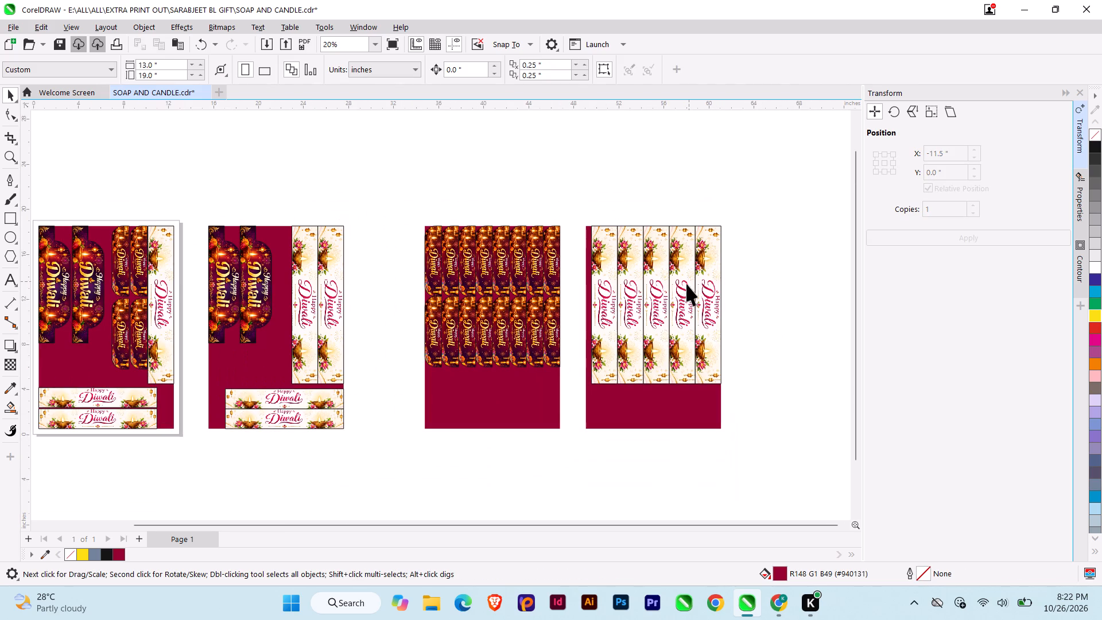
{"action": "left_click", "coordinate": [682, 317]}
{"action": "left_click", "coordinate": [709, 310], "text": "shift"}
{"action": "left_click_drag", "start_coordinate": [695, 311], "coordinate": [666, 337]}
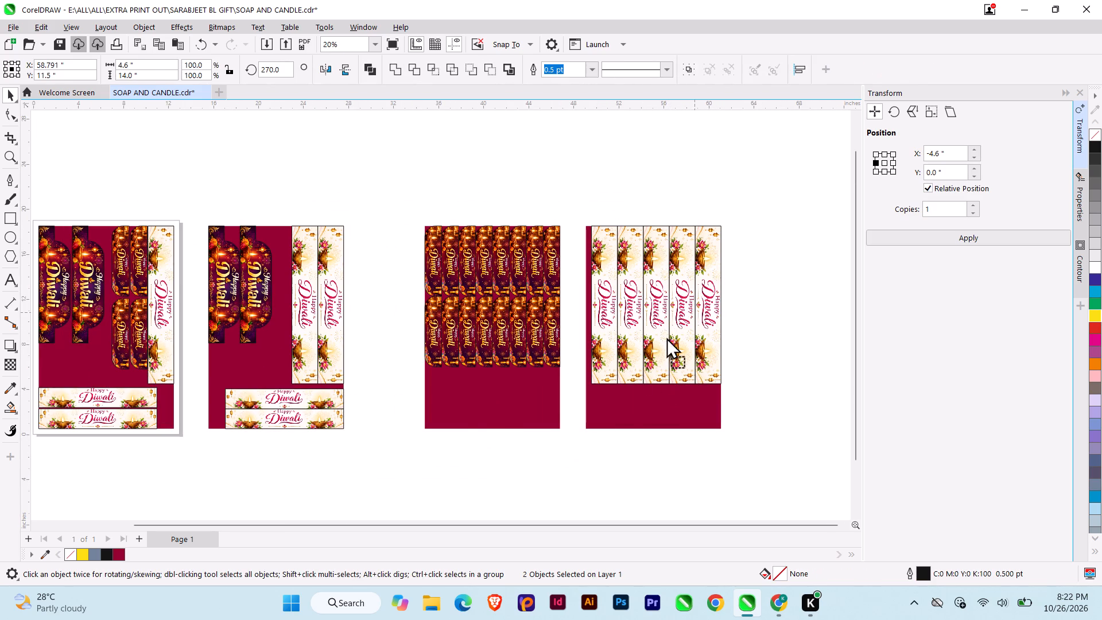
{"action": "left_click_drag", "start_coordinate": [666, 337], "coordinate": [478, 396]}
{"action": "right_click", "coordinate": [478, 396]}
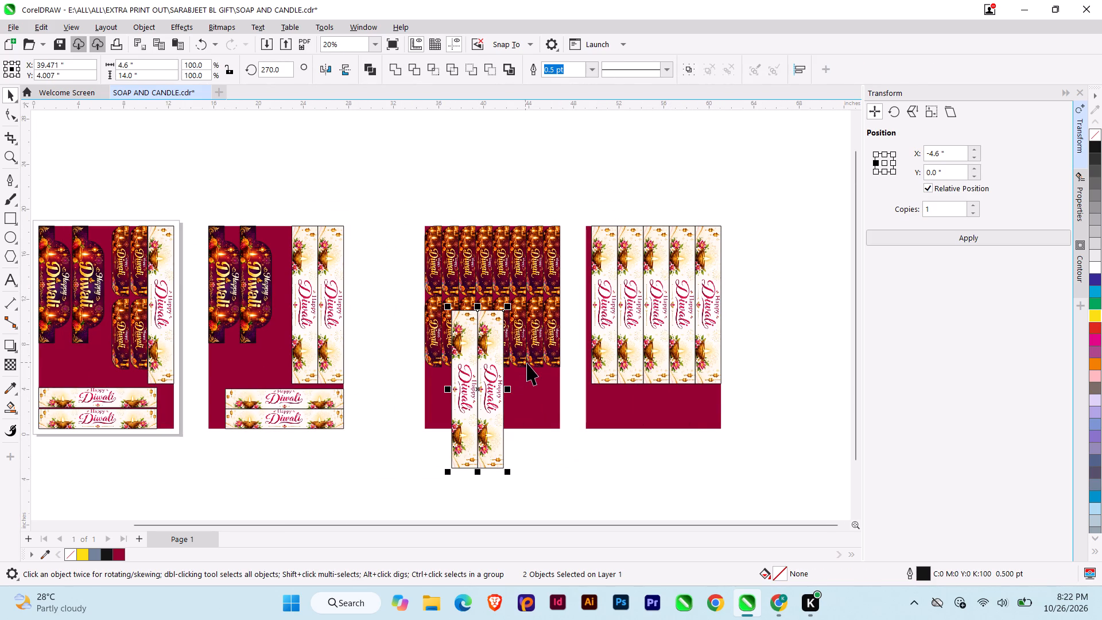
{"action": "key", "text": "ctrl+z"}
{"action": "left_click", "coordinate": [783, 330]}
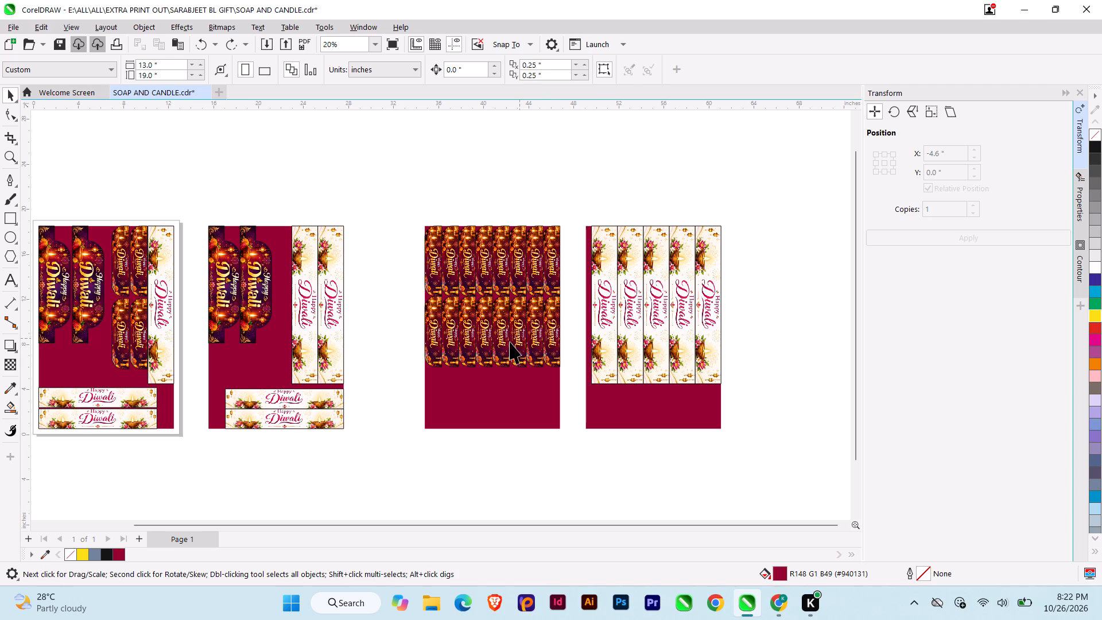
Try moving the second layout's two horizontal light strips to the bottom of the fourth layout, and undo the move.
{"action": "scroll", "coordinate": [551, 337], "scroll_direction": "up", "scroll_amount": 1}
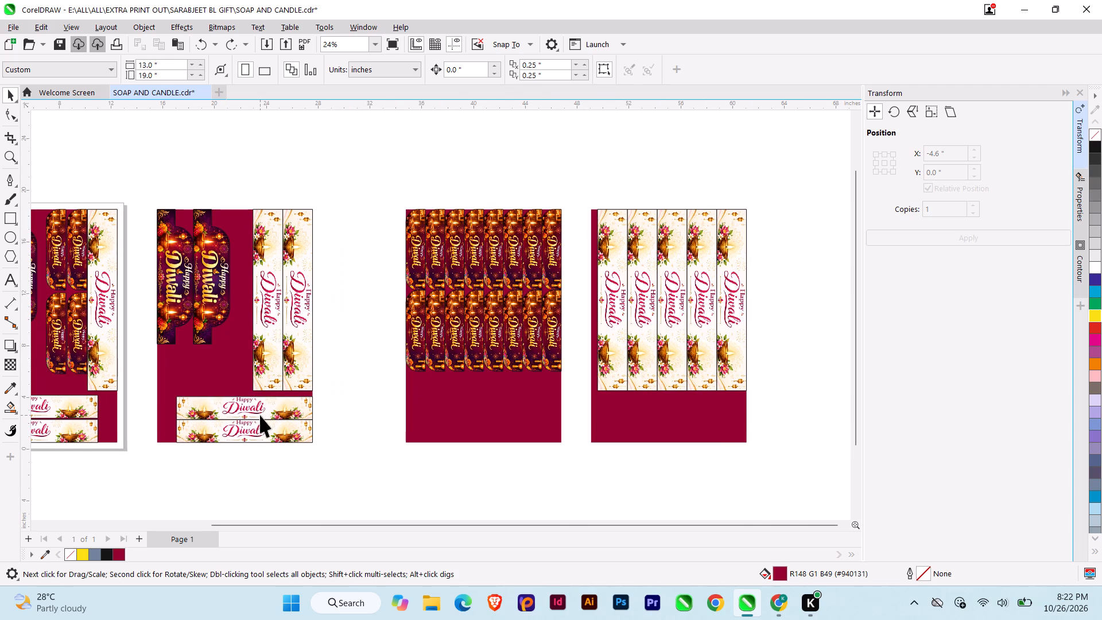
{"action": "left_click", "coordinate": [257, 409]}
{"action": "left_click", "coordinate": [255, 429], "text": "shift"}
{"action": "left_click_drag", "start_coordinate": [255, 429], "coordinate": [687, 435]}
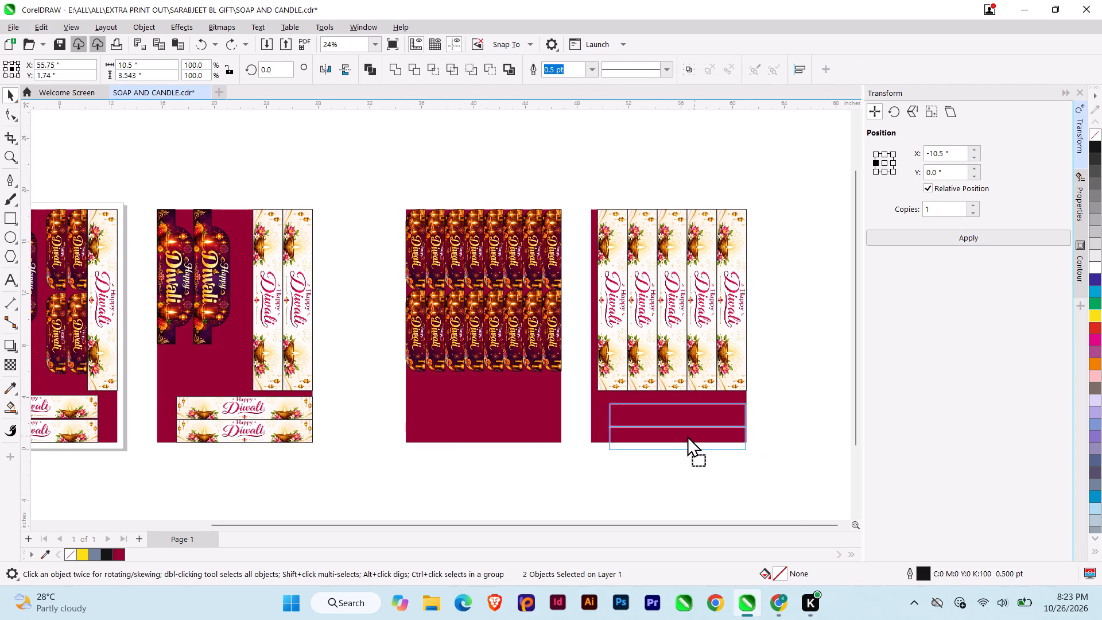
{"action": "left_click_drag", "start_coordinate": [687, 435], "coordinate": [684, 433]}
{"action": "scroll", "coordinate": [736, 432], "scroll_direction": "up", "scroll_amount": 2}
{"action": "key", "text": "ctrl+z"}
Move the second layout's two horizontal light strips into the third layout's bottom-right corner.
{"action": "scroll", "coordinate": [598, 408], "scroll_direction": "down", "scroll_amount": 2}
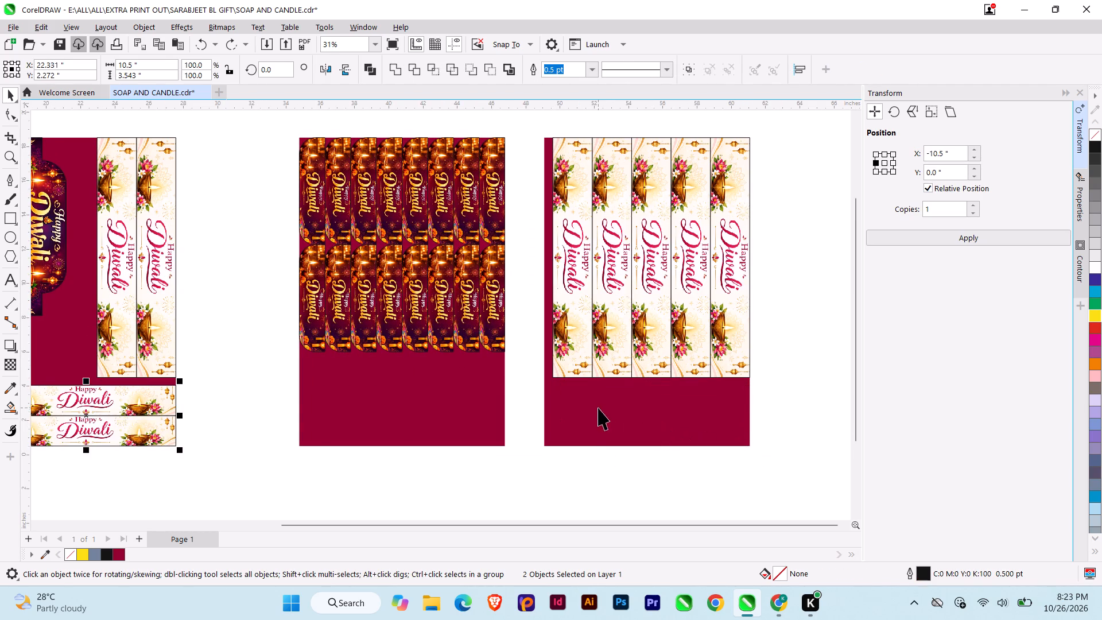
{"action": "scroll", "coordinate": [598, 408], "scroll_direction": "down", "scroll_amount": 1}
{"action": "middle_click_drag", "start_coordinate": [560, 430], "coordinate": [631, 424]}
{"action": "left_click_drag", "start_coordinate": [438, 200], "coordinate": [485, 270]}
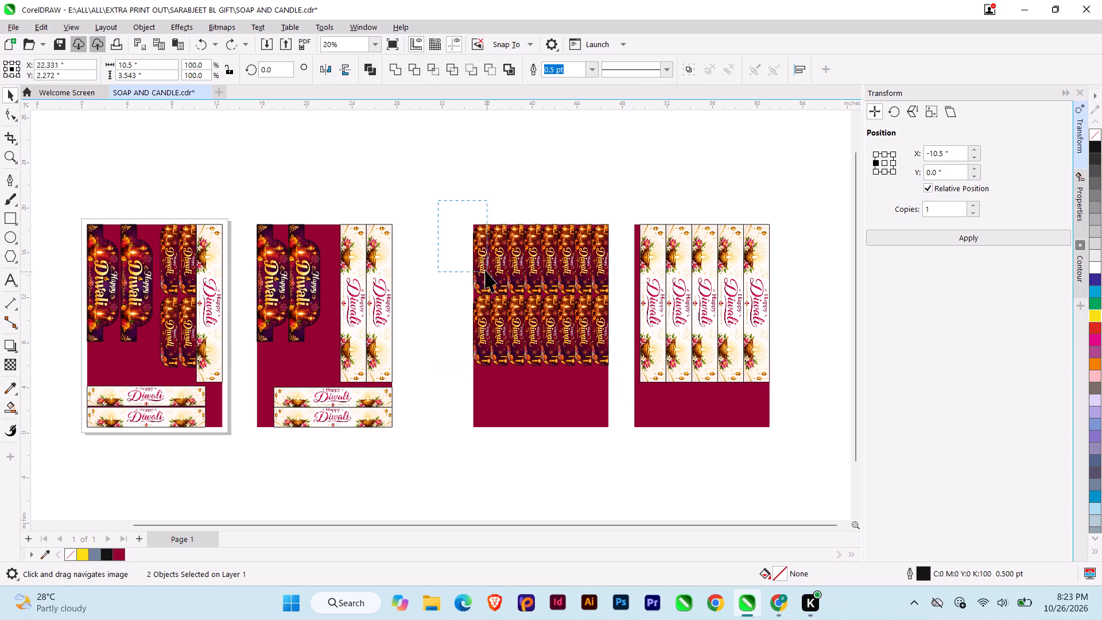
{"action": "left_click_drag", "start_coordinate": [485, 270], "coordinate": [482, 264]}
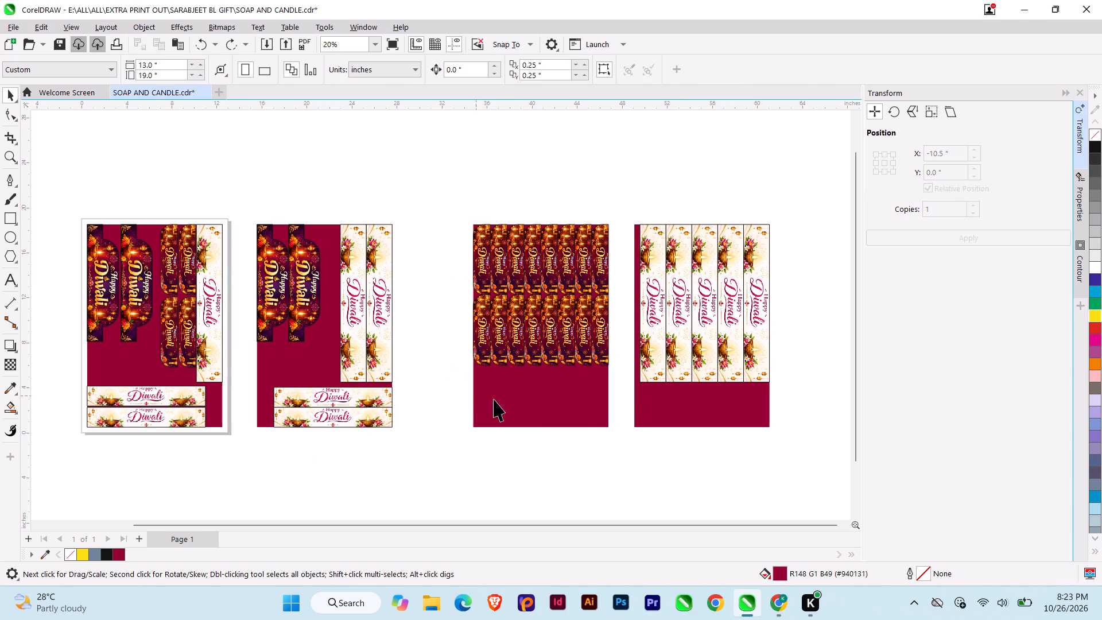
{"action": "left_click", "coordinate": [343, 397]}
{"action": "left_click", "coordinate": [343, 410], "text": "shift"}
{"action": "left_click", "coordinate": [354, 396]}
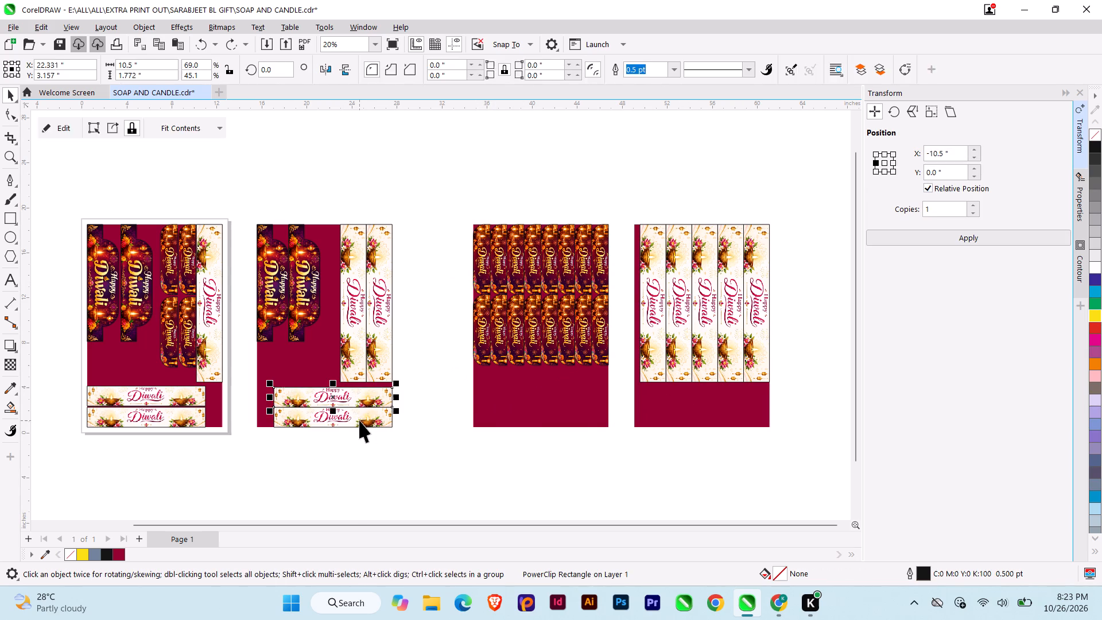
{"action": "left_click", "coordinate": [359, 420], "text": "shift"}
{"action": "left_click_drag", "start_coordinate": [391, 427], "coordinate": [608, 424]}
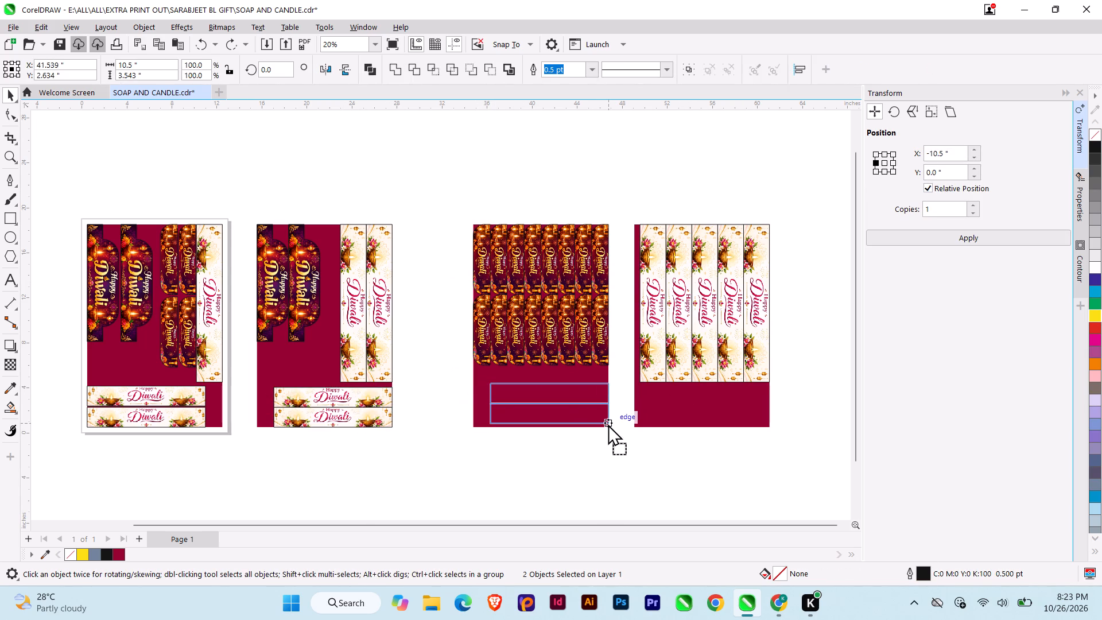
{"action": "left_click_drag", "start_coordinate": [608, 424], "coordinate": [608, 426]}
Bring the two moved light strips to the front of the layer, above the third layout's maroon background.
{"action": "scroll", "coordinate": [545, 385], "scroll_direction": "up", "scroll_amount": 4}
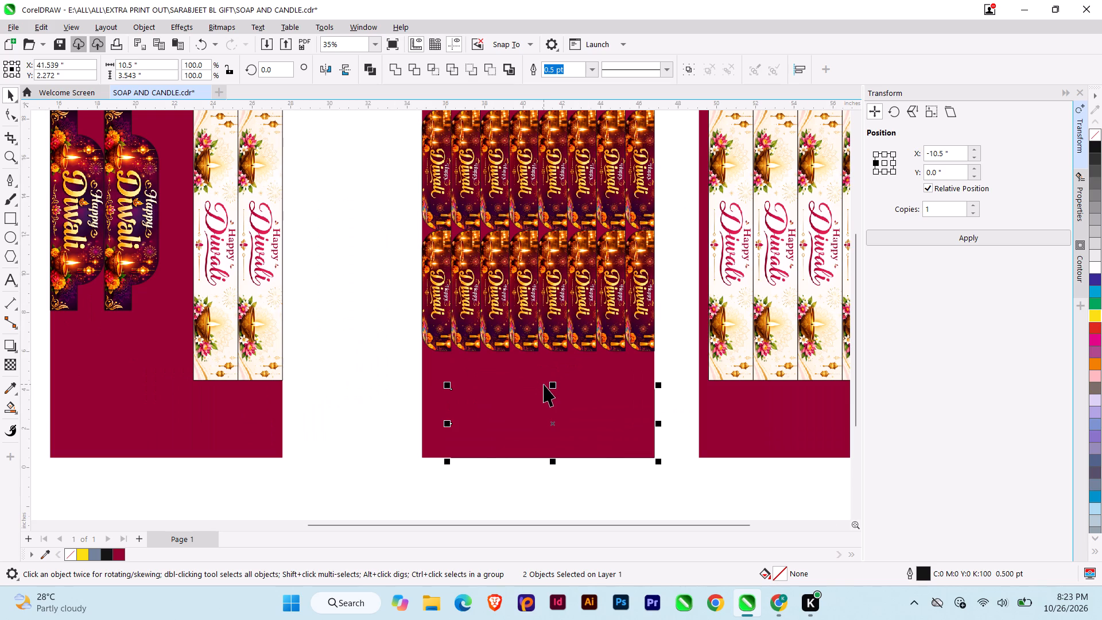
{"action": "key", "text": "shift+Page_Up"}
{"action": "left_click", "coordinate": [686, 344]}
{"action": "left_click", "coordinate": [606, 400]}
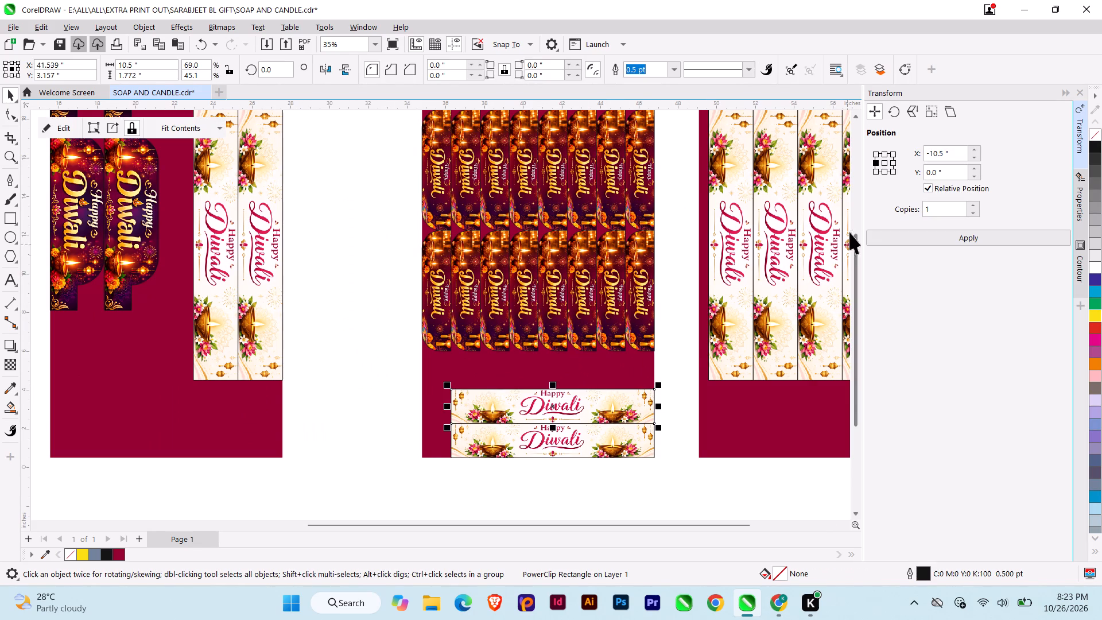
Delete the second, third and fourth layouts with their strips and maroon backgrounds, keeping only the first layout.
{"action": "scroll", "coordinate": [410, 303], "scroll_direction": "down", "scroll_amount": 5}
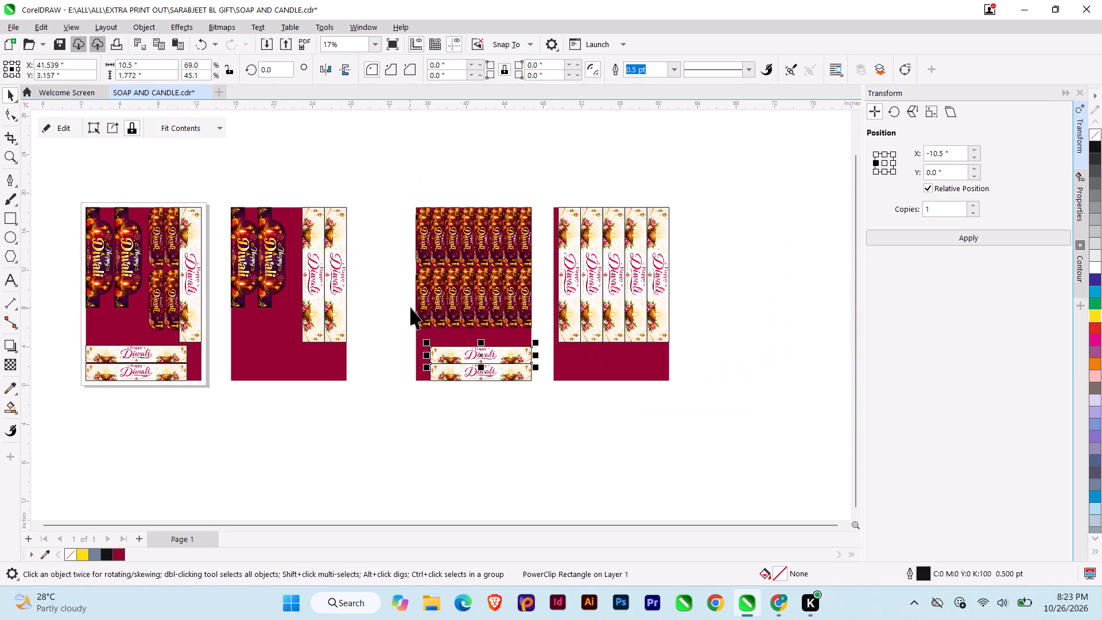
{"action": "scroll", "coordinate": [411, 307], "scroll_direction": "down", "scroll_amount": 1}
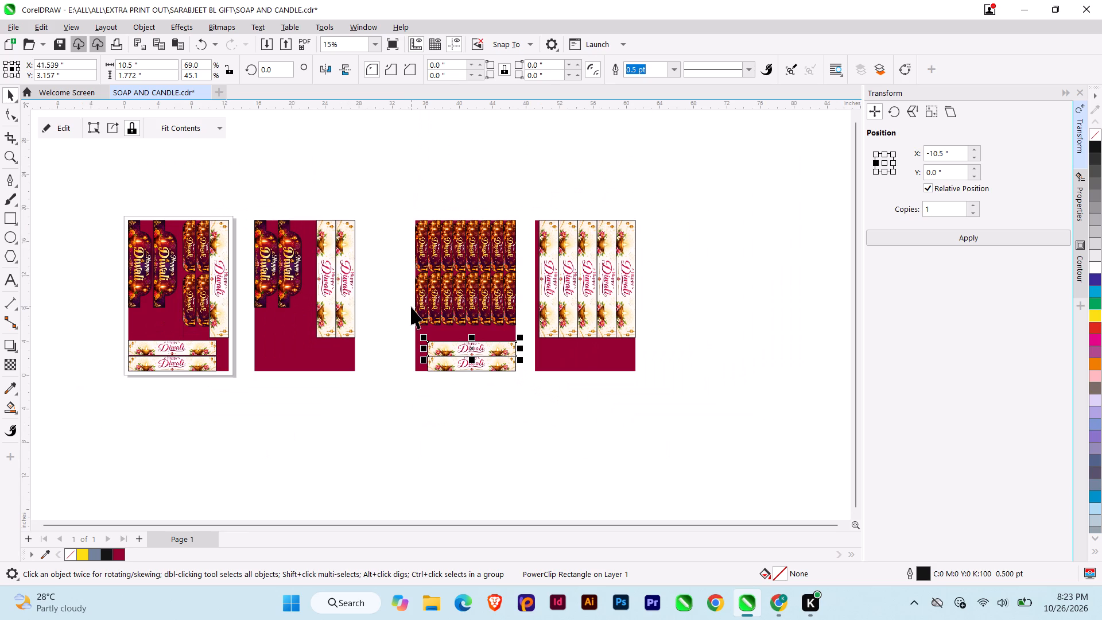
{"action": "middle_click_drag", "start_coordinate": [417, 309], "coordinate": [618, 291]}
{"action": "scroll", "coordinate": [325, 258], "scroll_direction": "up", "scroll_amount": 5}
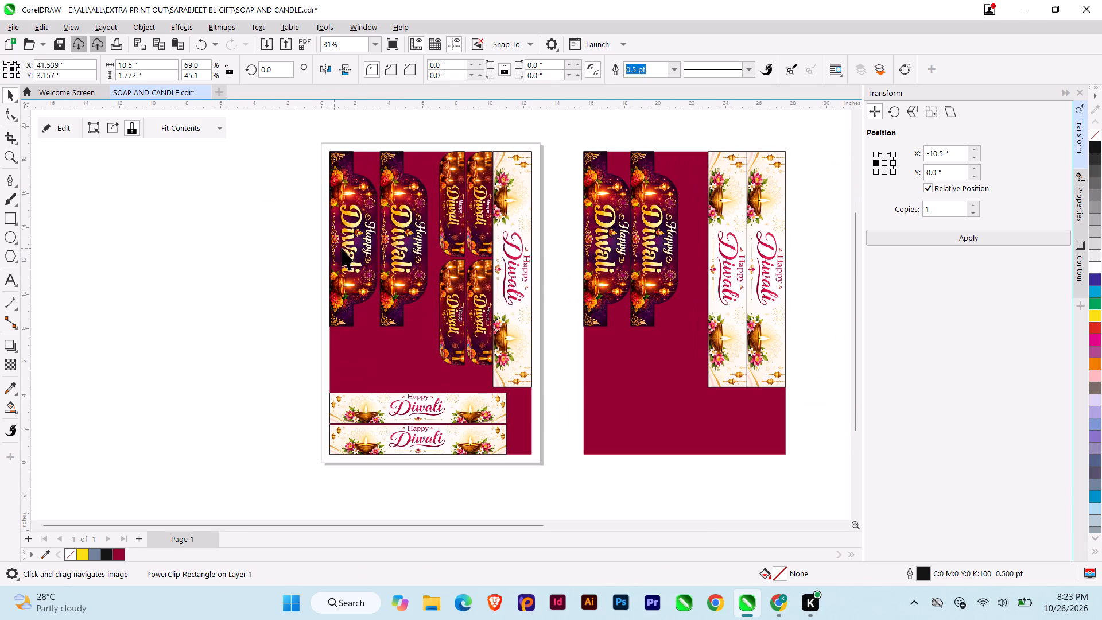
{"action": "scroll", "coordinate": [395, 313], "scroll_direction": "down", "scroll_amount": 4}
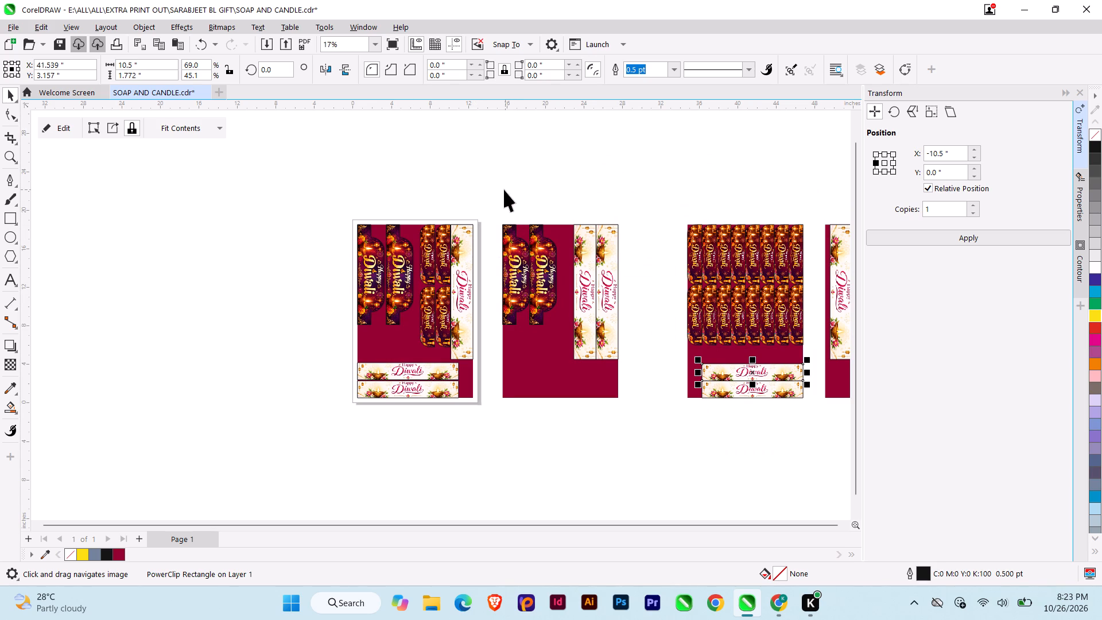
{"action": "left_click_drag", "start_coordinate": [503, 190], "coordinate": [712, 394]}
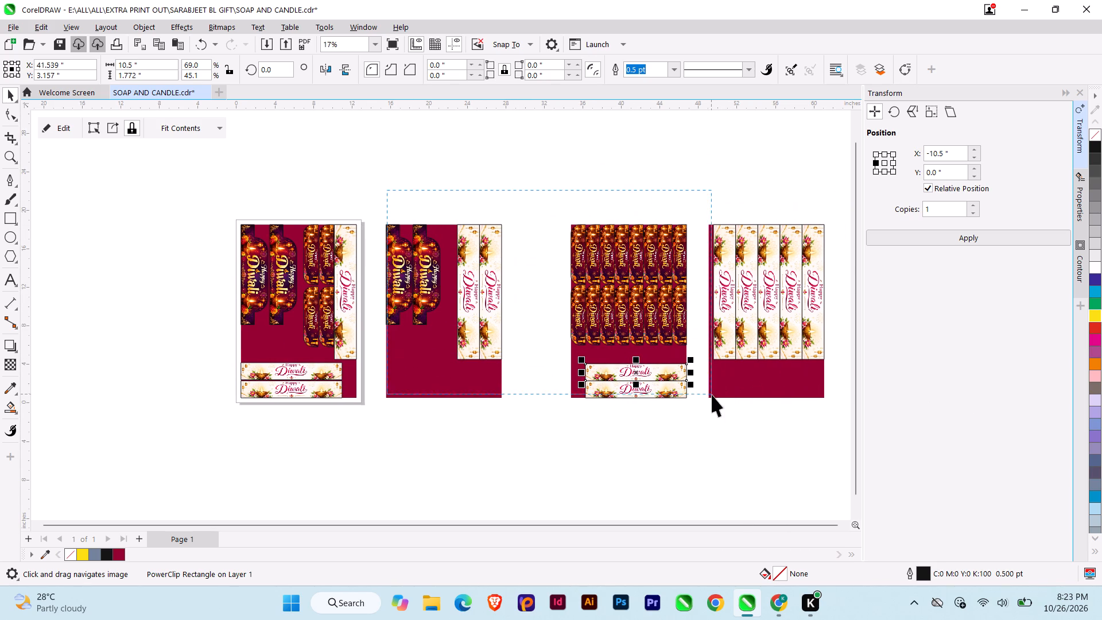
{"action": "left_click_drag", "start_coordinate": [712, 394], "coordinate": [782, 432]}
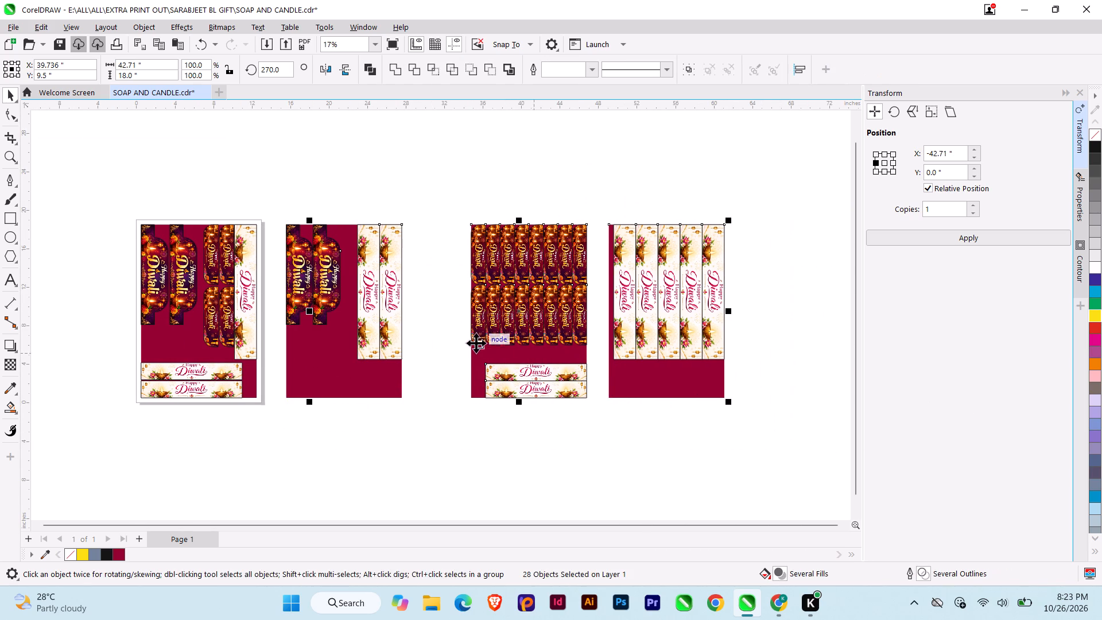
{"action": "middle_click_drag", "start_coordinate": [475, 342], "coordinate": [608, 345]}
{"action": "scroll", "coordinate": [519, 350], "scroll_direction": "down", "scroll_amount": 1}
{"action": "key", "text": "Delete"}
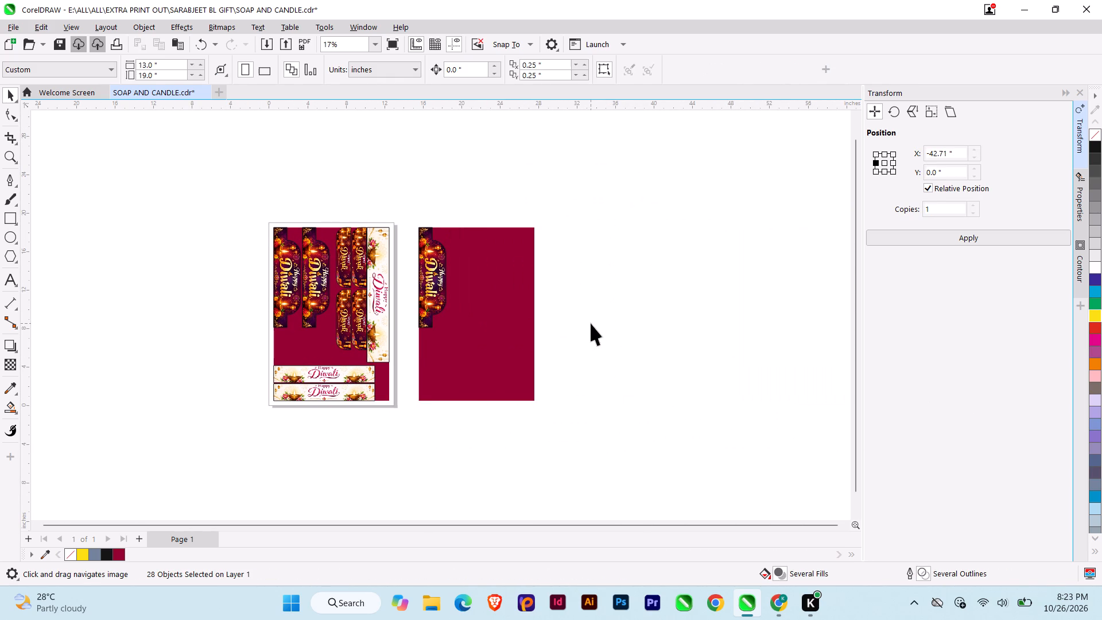
{"action": "left_click", "coordinate": [476, 308]}
{"action": "left_click_drag", "start_coordinate": [408, 191], "coordinate": [607, 458]}
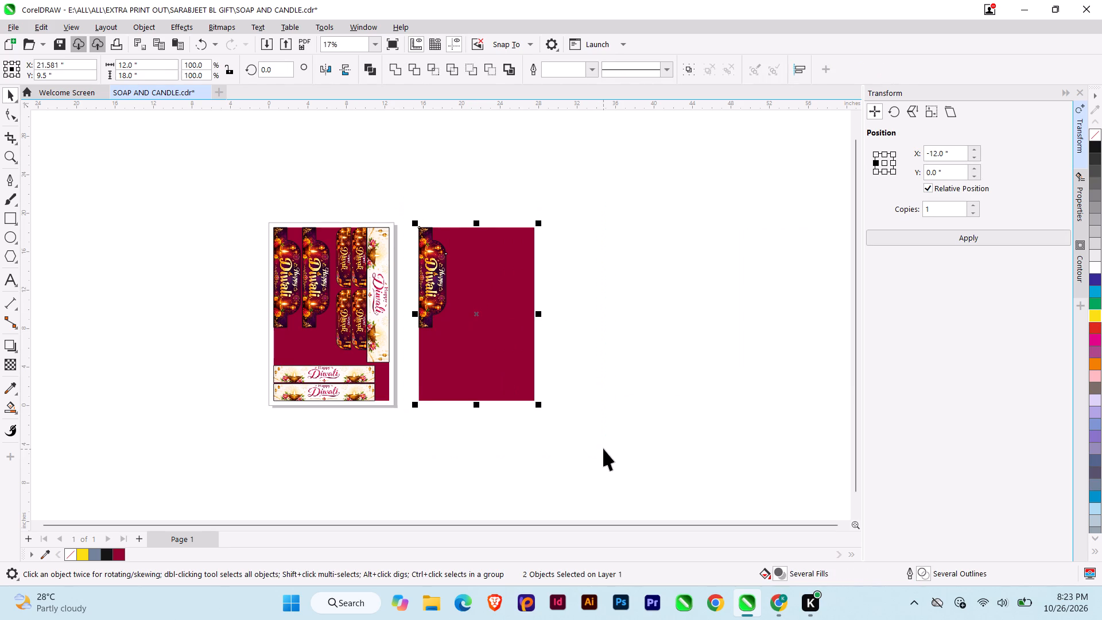
{"action": "scroll", "coordinate": [317, 292], "scroll_direction": "up", "scroll_amount": 5}
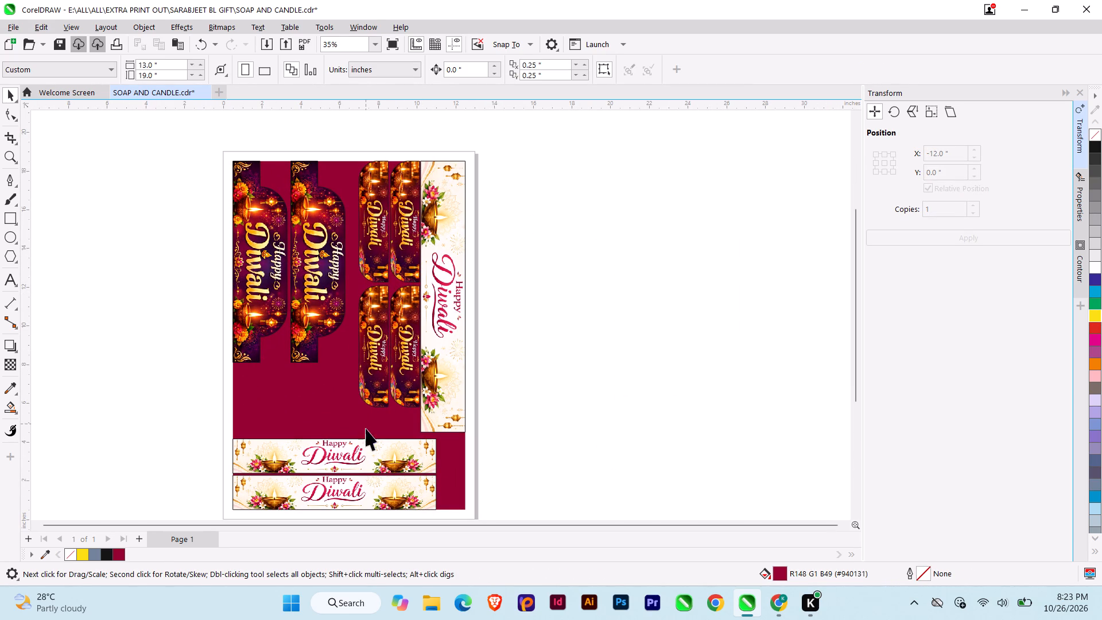
Delete the two lower curved strips and the upper horizontal light strip from the first layout.
{"action": "left_click", "coordinate": [398, 369]}
{"action": "left_click", "coordinate": [376, 366], "text": "shift"}
{"action": "left_click", "coordinate": [374, 465], "text": "shift"}
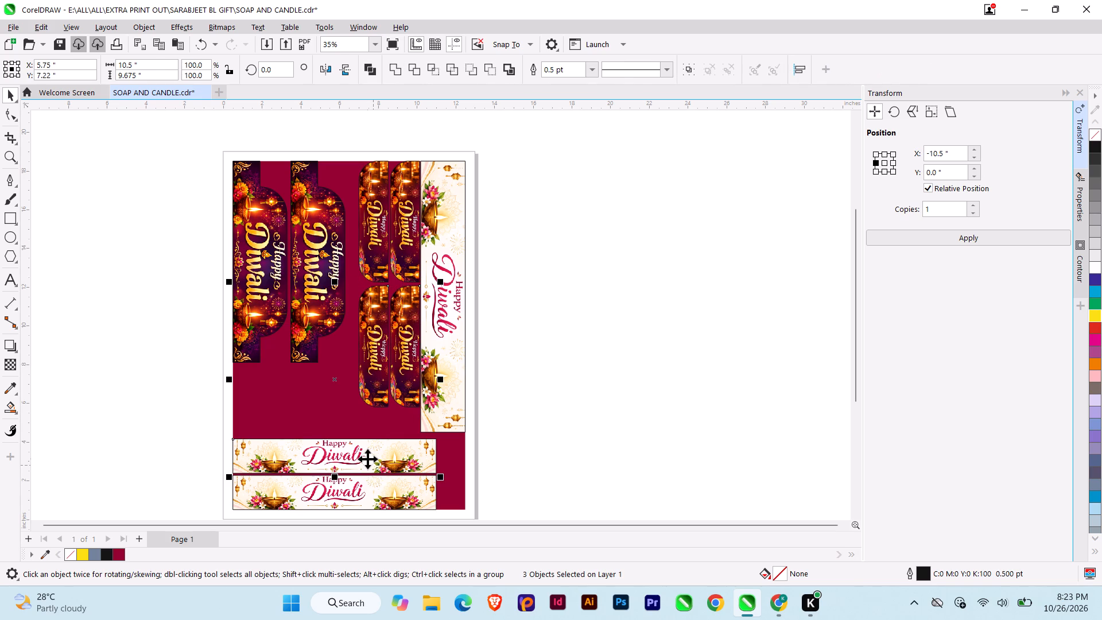
{"action": "key", "text": "Delete"}
Move the two remaining curved strips together off the page, into the empty area beside the layout.
{"action": "scroll", "coordinate": [402, 308], "scroll_direction": "down", "scroll_amount": 2}
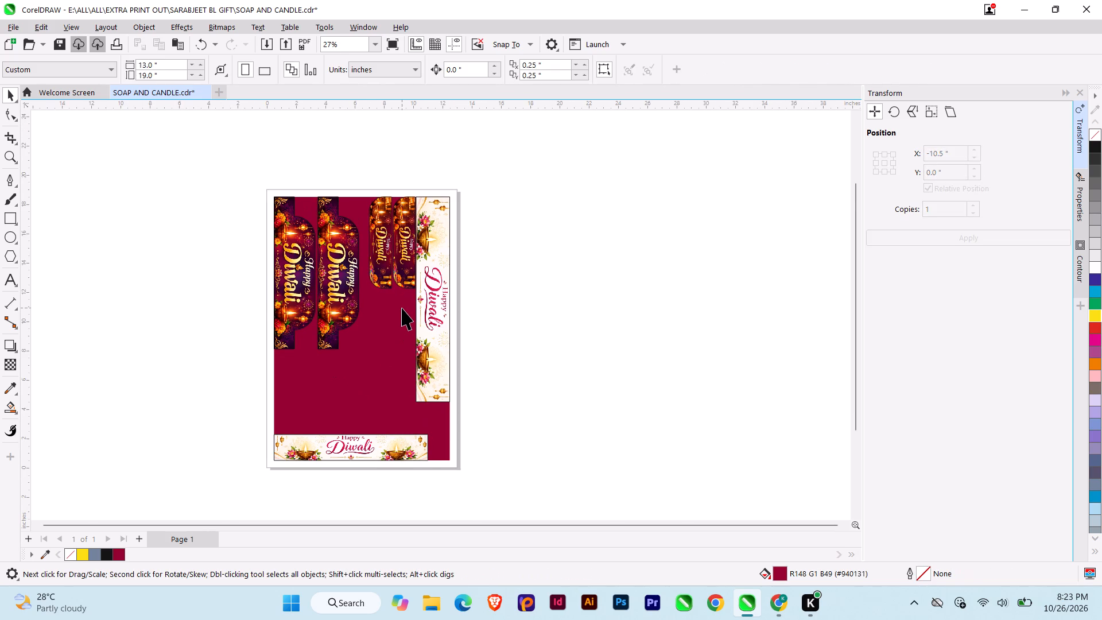
{"action": "left_click", "coordinate": [387, 265]}
{"action": "left_click", "coordinate": [408, 250], "text": "shift"}
{"action": "left_click_drag", "start_coordinate": [405, 264], "coordinate": [581, 318]}
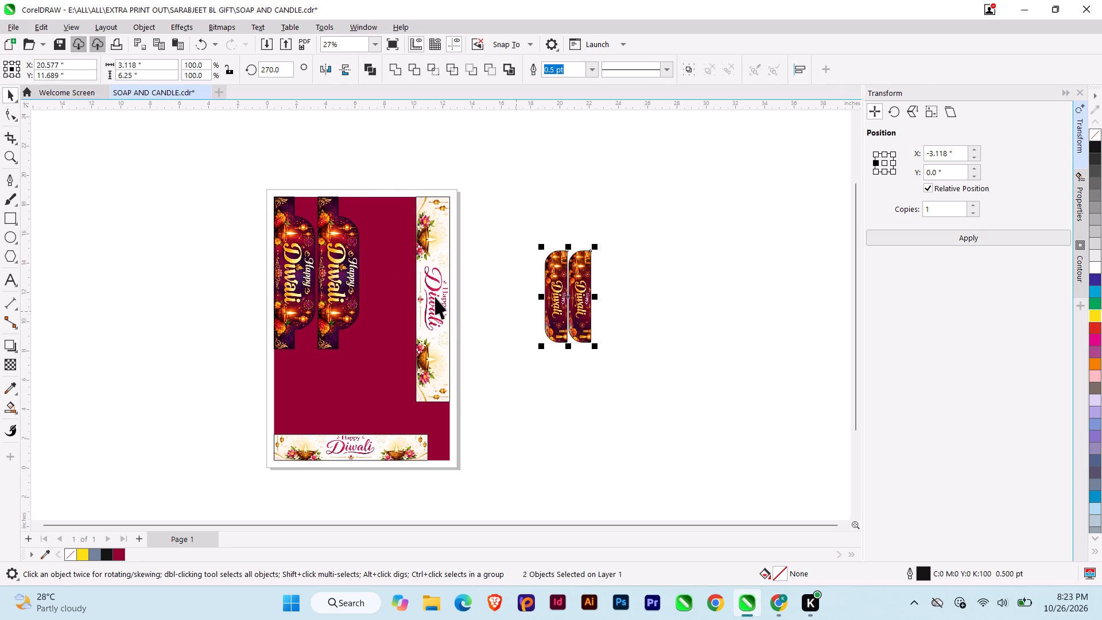
Move the second arched strip flush against the edge of the first arched strip.
{"action": "left_click", "coordinate": [333, 290]}
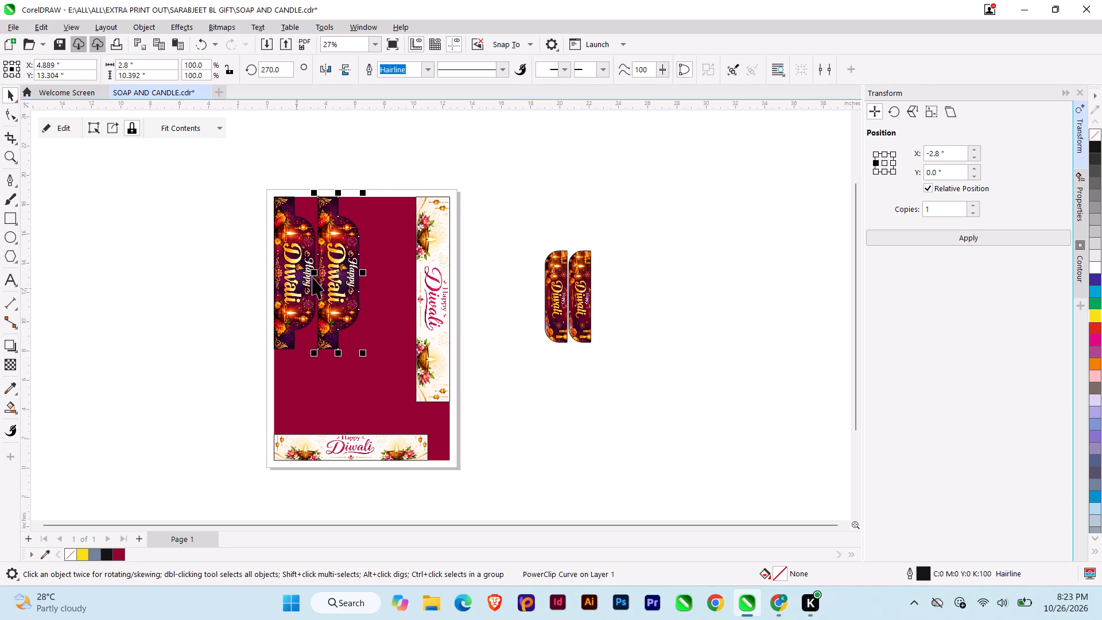
{"action": "scroll", "coordinate": [324, 272], "scroll_direction": "up", "scroll_amount": 13}
{"action": "middle_click_drag", "start_coordinate": [337, 299], "coordinate": [422, 293]}
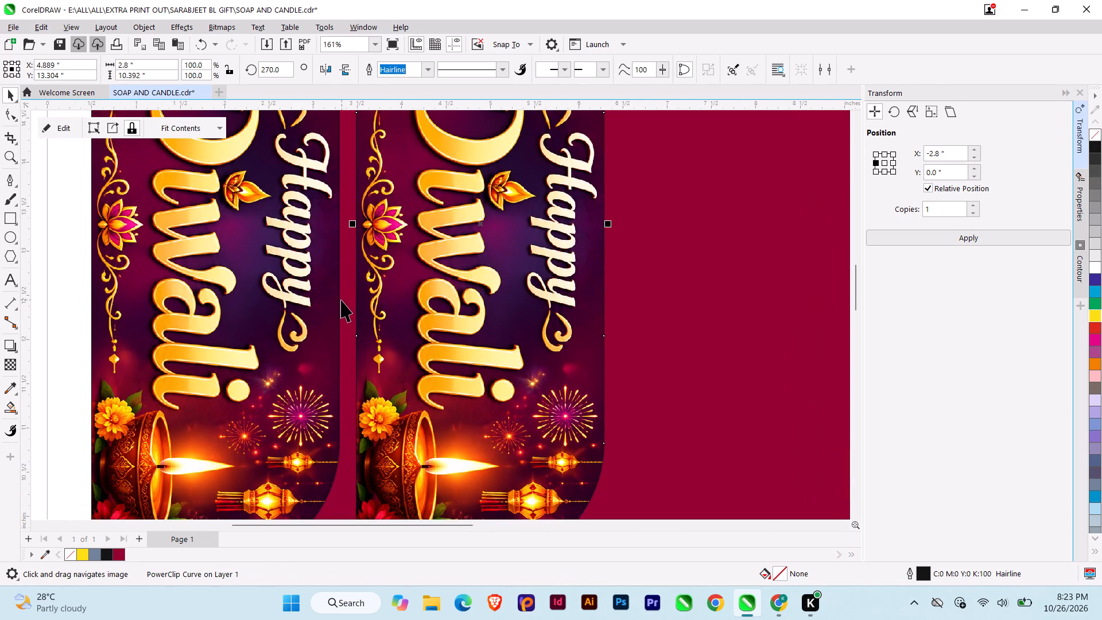
{"action": "left_click_drag", "start_coordinate": [356, 300], "coordinate": [341, 301]}
{"action": "scroll", "coordinate": [342, 285], "scroll_direction": "down", "scroll_amount": 8}
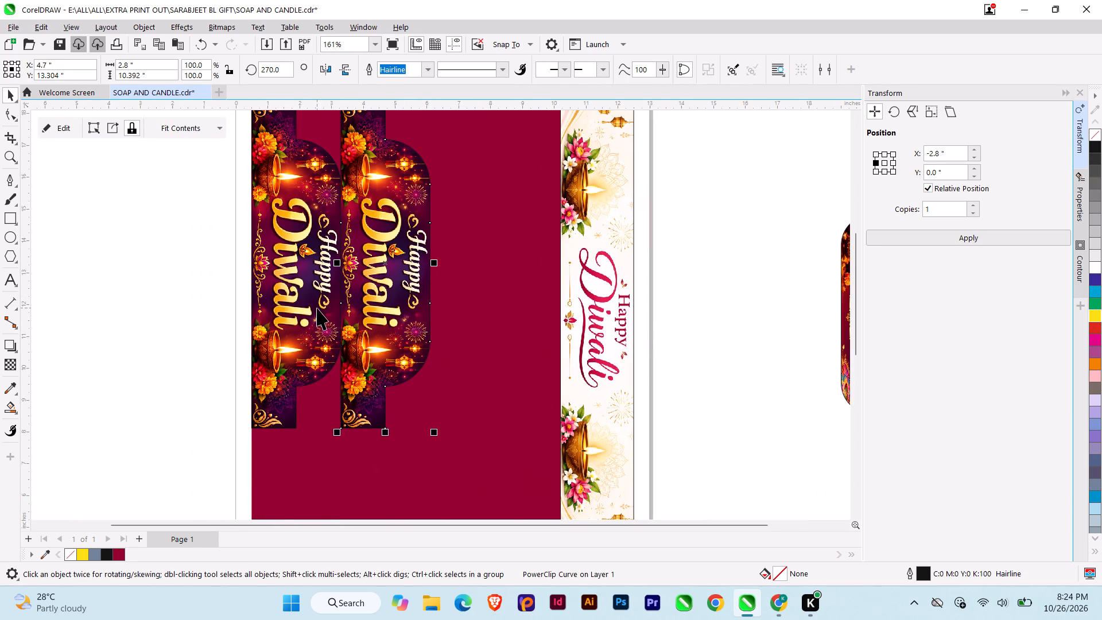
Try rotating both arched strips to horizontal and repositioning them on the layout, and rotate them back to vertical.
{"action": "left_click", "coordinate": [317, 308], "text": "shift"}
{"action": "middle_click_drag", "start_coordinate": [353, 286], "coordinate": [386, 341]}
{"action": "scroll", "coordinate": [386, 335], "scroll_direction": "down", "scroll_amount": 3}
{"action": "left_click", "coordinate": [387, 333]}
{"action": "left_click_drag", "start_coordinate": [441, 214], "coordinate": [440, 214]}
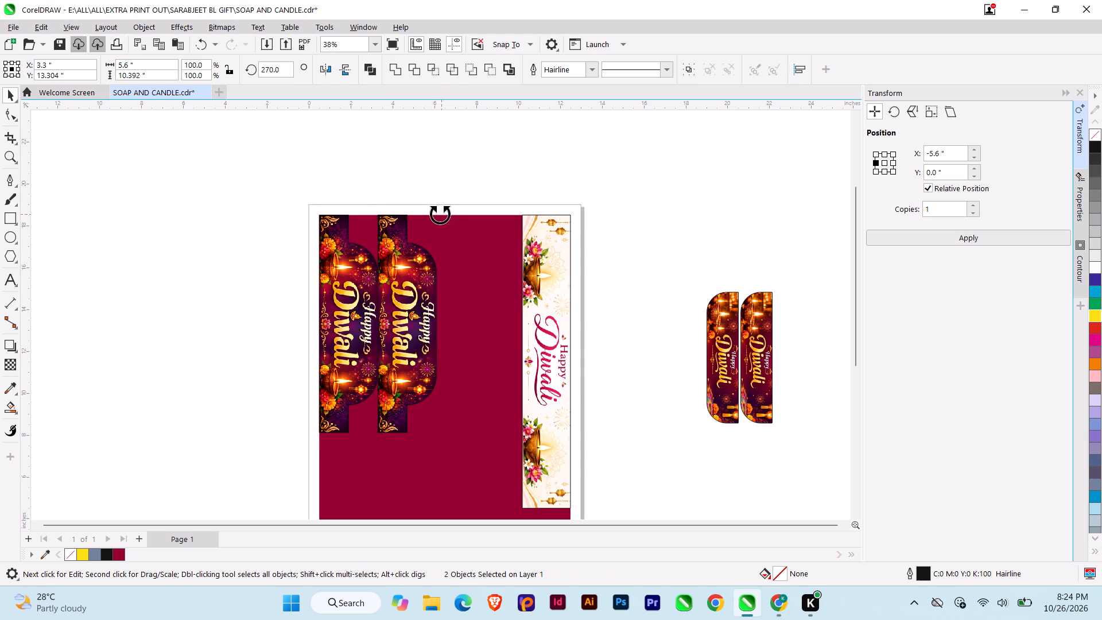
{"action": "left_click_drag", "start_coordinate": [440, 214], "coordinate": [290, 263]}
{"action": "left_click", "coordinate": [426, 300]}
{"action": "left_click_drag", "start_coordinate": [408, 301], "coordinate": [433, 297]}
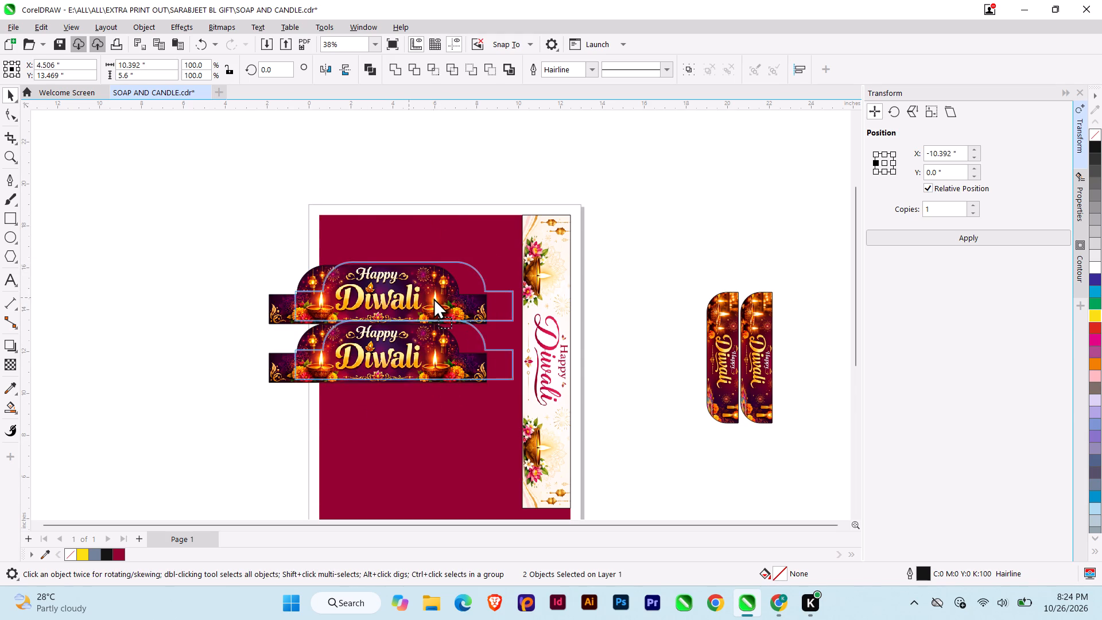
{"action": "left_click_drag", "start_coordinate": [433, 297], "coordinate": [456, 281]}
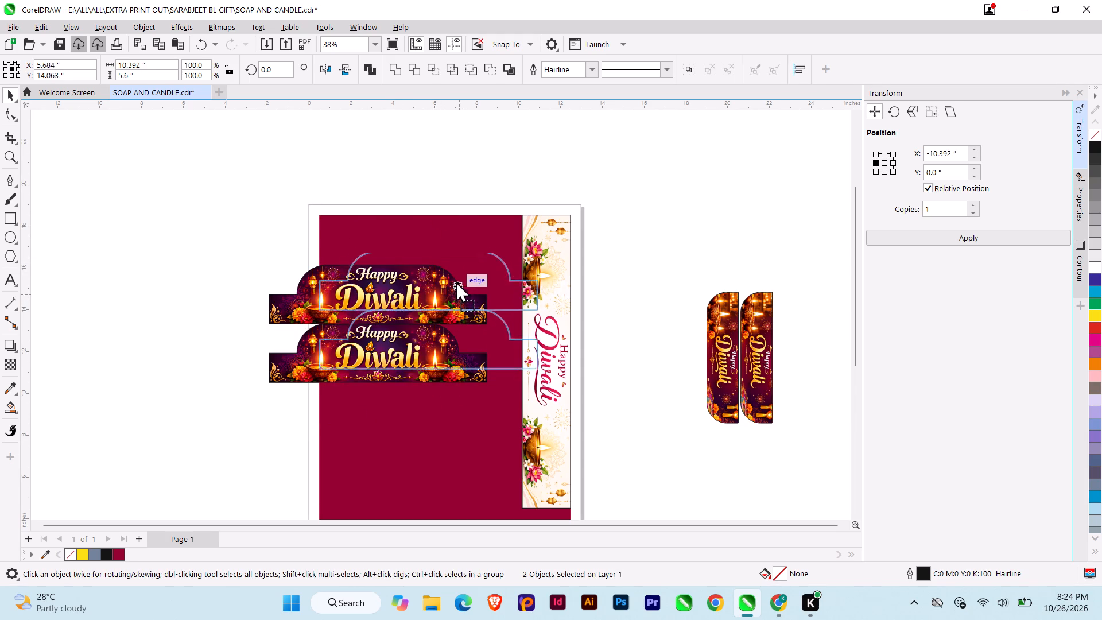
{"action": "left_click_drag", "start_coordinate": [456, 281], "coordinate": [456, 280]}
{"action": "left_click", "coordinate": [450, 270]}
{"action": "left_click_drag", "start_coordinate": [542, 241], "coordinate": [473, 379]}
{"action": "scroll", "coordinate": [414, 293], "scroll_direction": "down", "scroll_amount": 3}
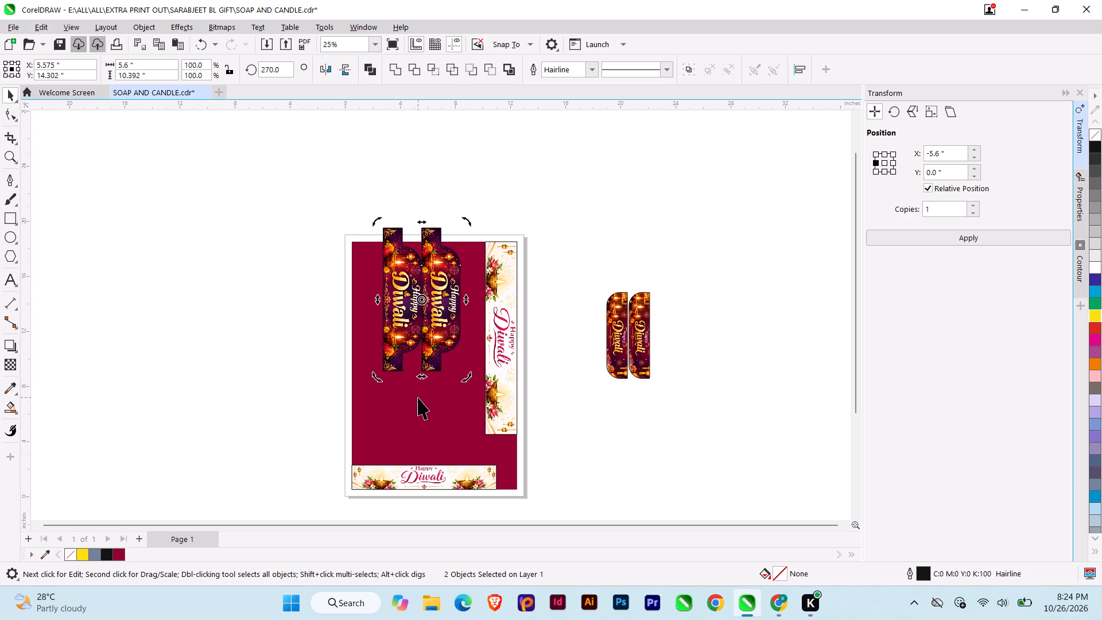
Group the two arched strips and align the group to the top-left corner of the maroon background.
{"action": "key", "text": "ctrl+g"}
{"action": "left_click", "coordinate": [422, 399], "text": "shift"}
{"action": "type", "text": "tr"}
{"action": "key", "text": "l"}
{"action": "left_click", "coordinate": [550, 340]}
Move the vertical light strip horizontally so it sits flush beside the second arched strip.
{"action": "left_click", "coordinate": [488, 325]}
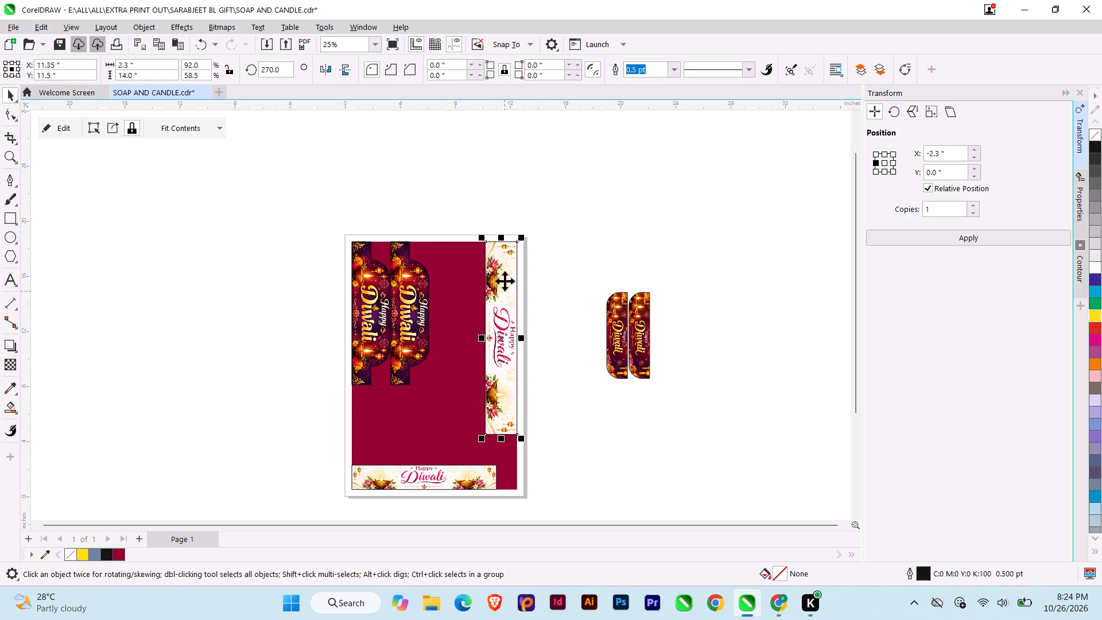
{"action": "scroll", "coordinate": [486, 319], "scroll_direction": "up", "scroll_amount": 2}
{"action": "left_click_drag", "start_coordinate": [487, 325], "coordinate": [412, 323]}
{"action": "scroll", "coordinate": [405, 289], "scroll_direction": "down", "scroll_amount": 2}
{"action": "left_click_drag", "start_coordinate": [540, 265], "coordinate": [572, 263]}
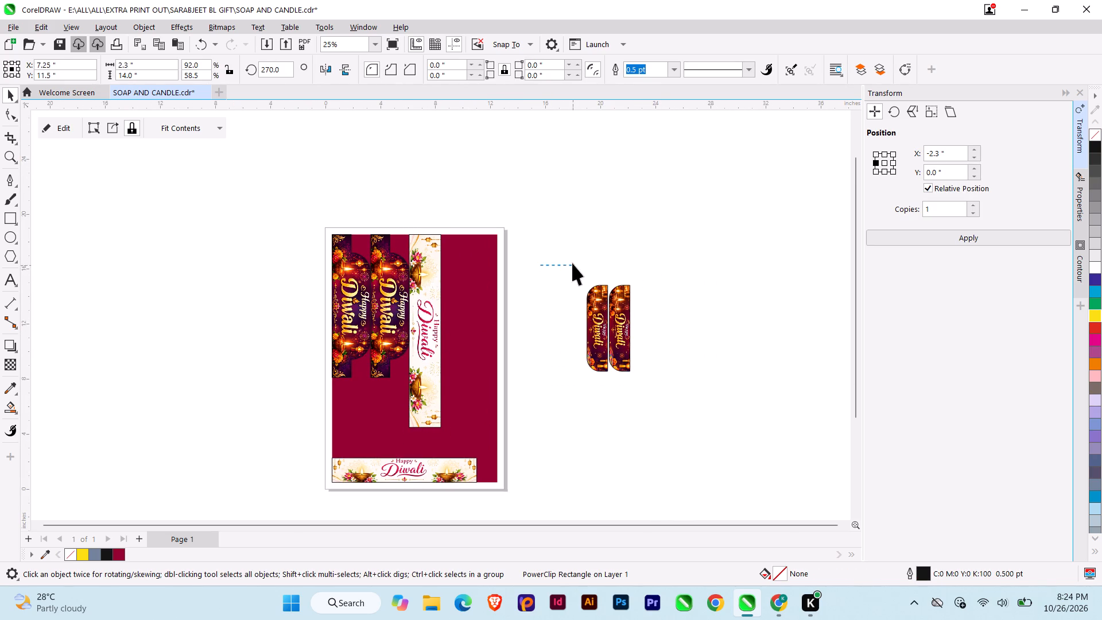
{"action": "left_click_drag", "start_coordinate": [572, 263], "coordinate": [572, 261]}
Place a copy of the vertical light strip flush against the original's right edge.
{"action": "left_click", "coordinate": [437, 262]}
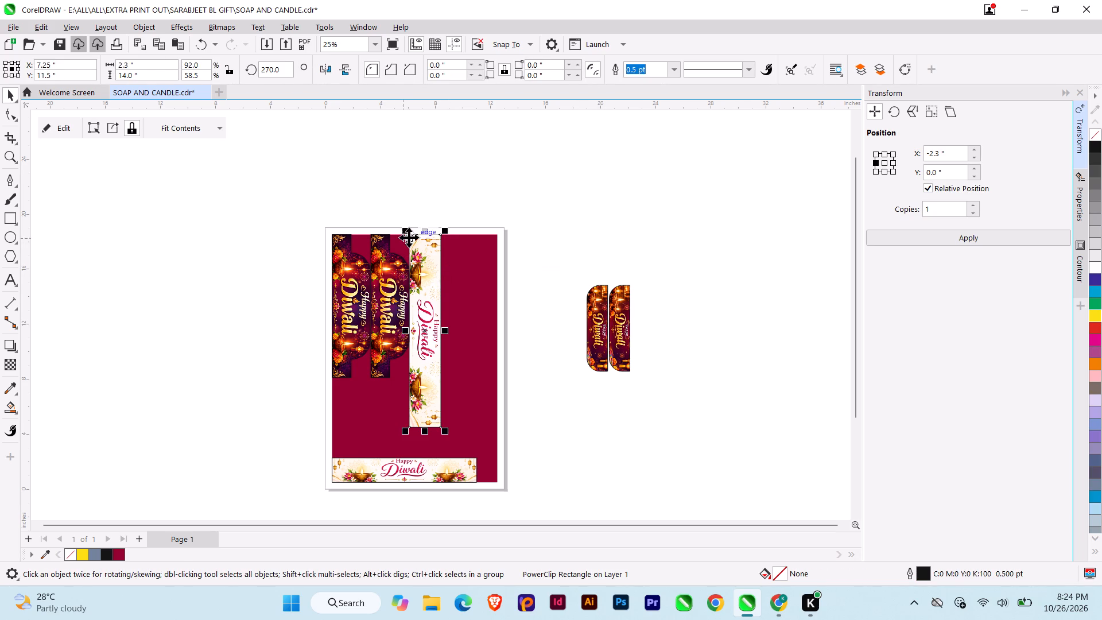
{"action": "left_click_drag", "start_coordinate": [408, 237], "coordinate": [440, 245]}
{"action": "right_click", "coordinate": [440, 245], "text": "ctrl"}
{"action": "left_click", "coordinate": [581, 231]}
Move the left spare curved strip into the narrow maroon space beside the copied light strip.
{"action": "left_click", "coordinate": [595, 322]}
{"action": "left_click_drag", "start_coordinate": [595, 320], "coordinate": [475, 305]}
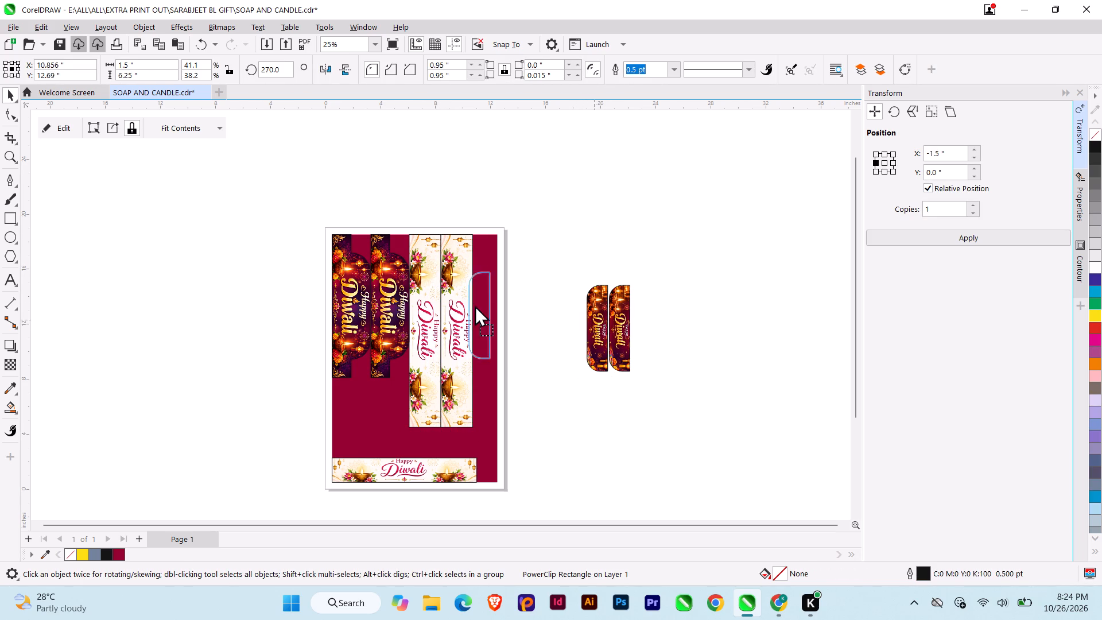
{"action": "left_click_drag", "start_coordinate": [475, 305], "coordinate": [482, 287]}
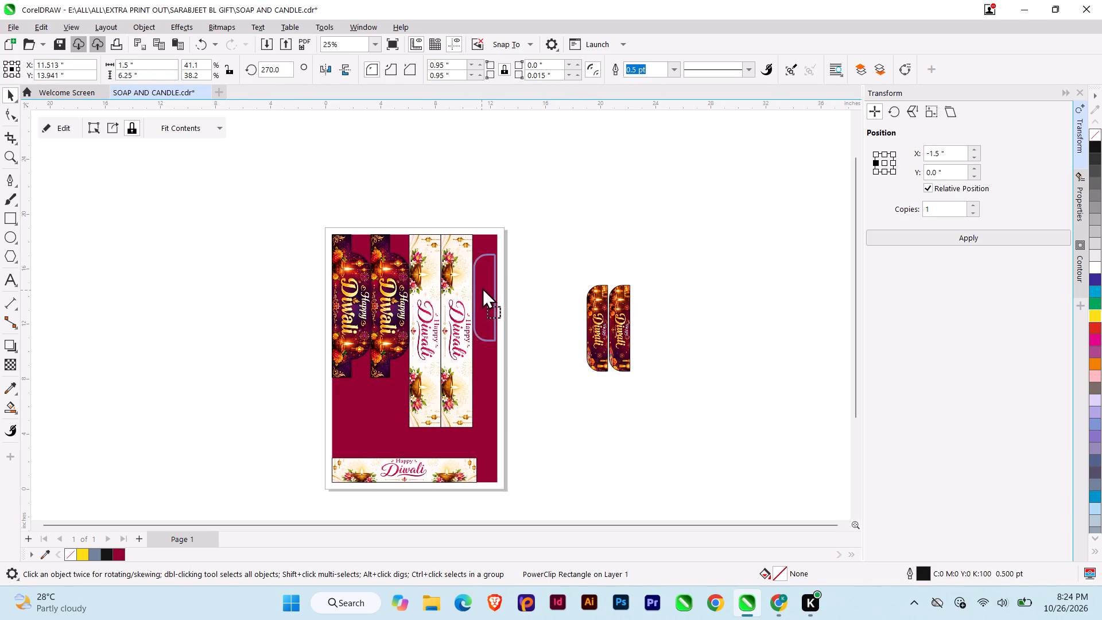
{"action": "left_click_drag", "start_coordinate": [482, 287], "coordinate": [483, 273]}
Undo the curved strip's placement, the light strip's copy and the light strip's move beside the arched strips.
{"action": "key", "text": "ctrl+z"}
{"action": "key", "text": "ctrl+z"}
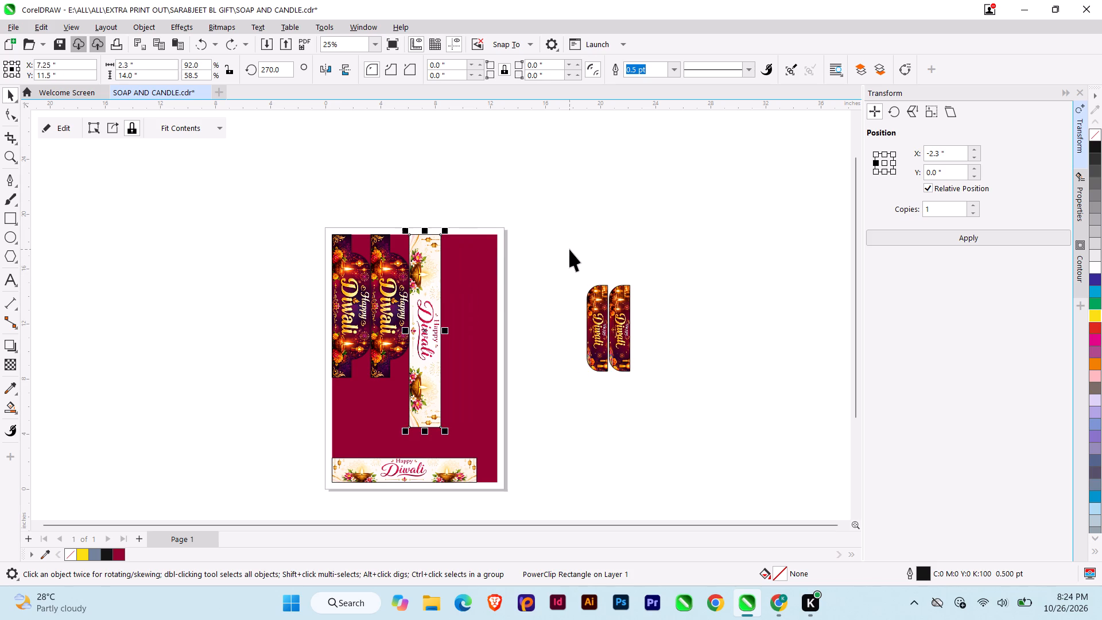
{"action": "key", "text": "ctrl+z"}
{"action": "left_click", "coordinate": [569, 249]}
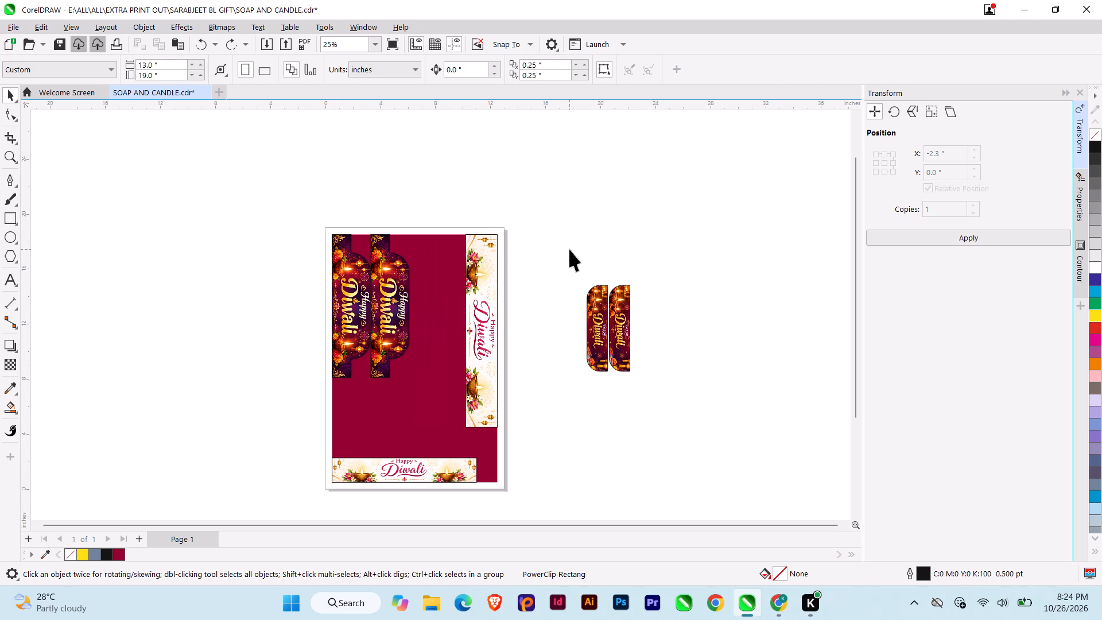
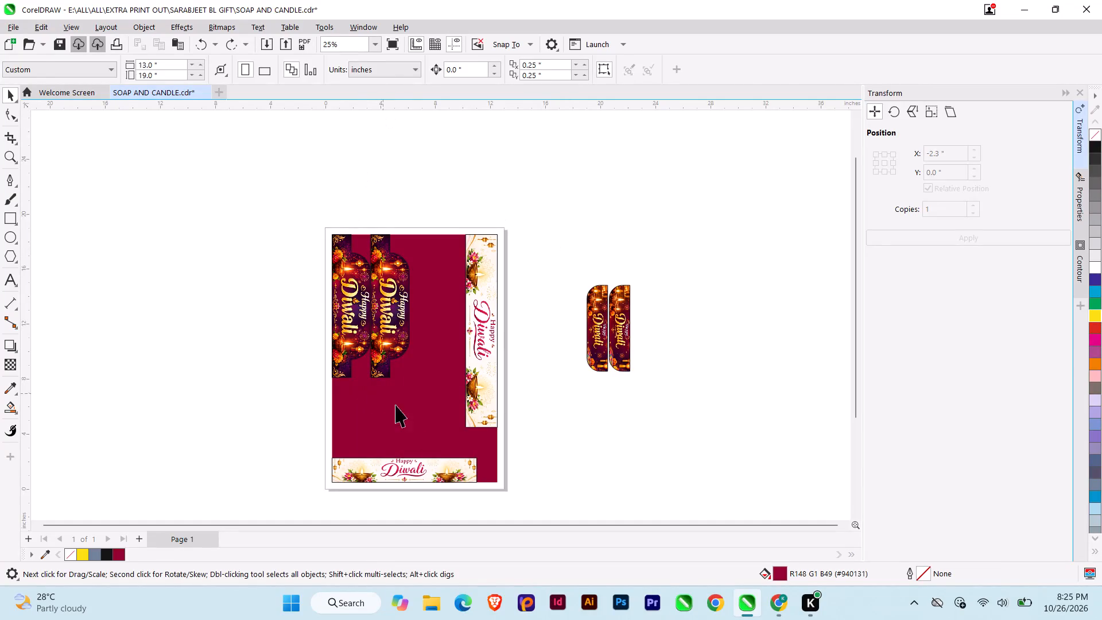
Place a copy of the 12 × 18 inch maroon background rectangle beside the page, past the spare curved strips.
{"action": "left_click", "coordinate": [430, 445]}
{"action": "left_click_drag", "start_coordinate": [434, 401], "coordinate": [757, 403]}
{"action": "right_click", "coordinate": [757, 403], "text": "ctrl"}
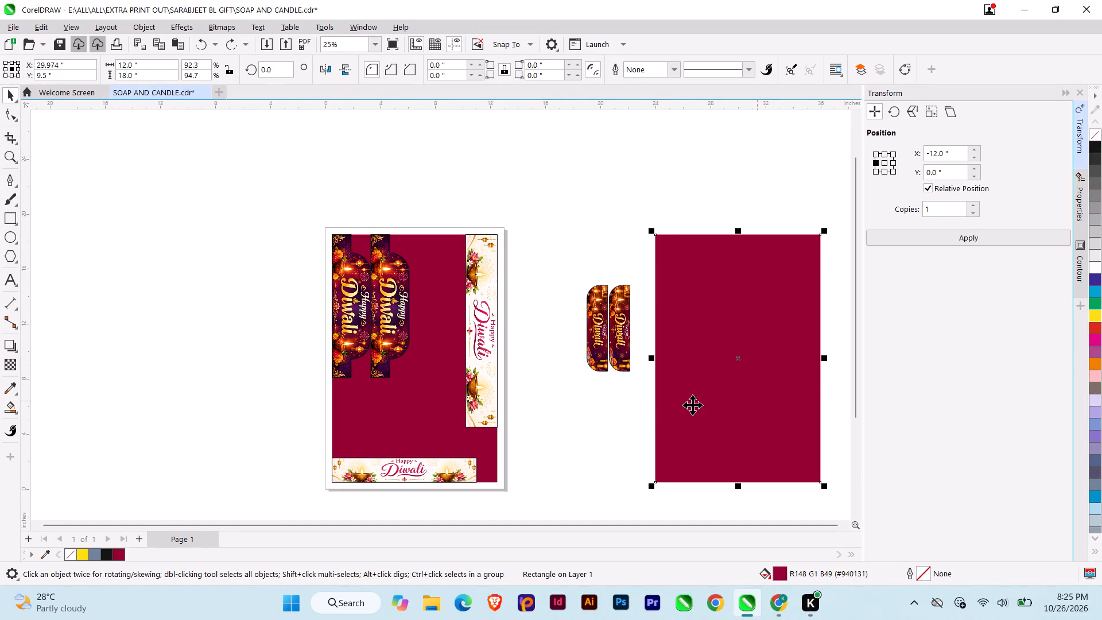
{"action": "left_click", "coordinate": [638, 407]}
{"action": "middle_click_drag", "start_coordinate": [659, 394], "coordinate": [640, 394]}
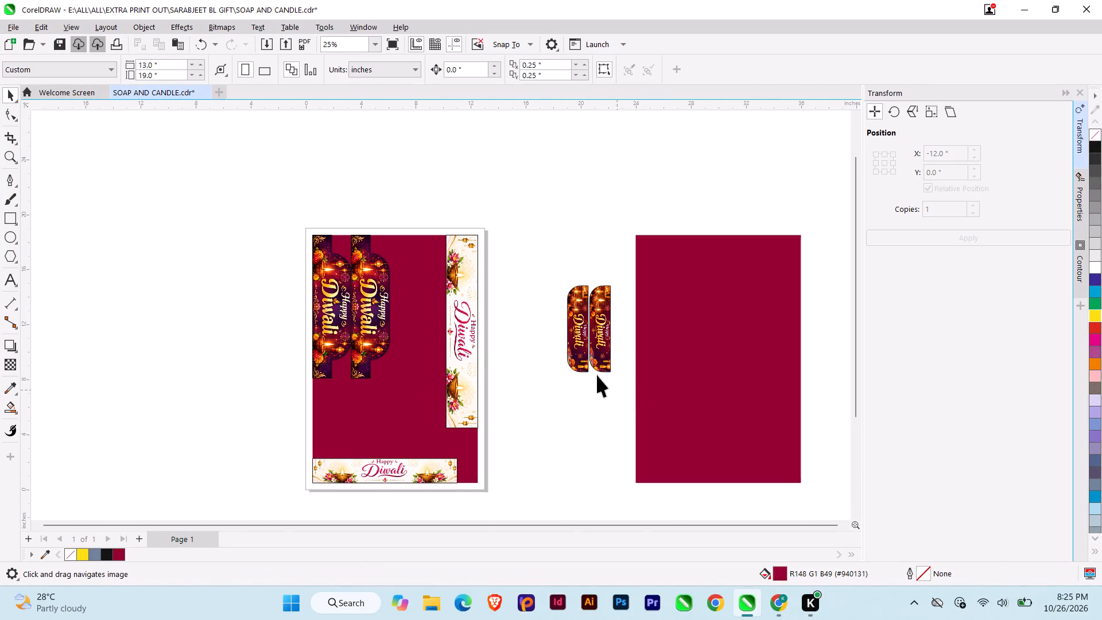
Align the vertical light strip to the copied sheet's top-right corner and send the maroon rectangles behind the artwork.
{"action": "left_click", "coordinate": [468, 319]}
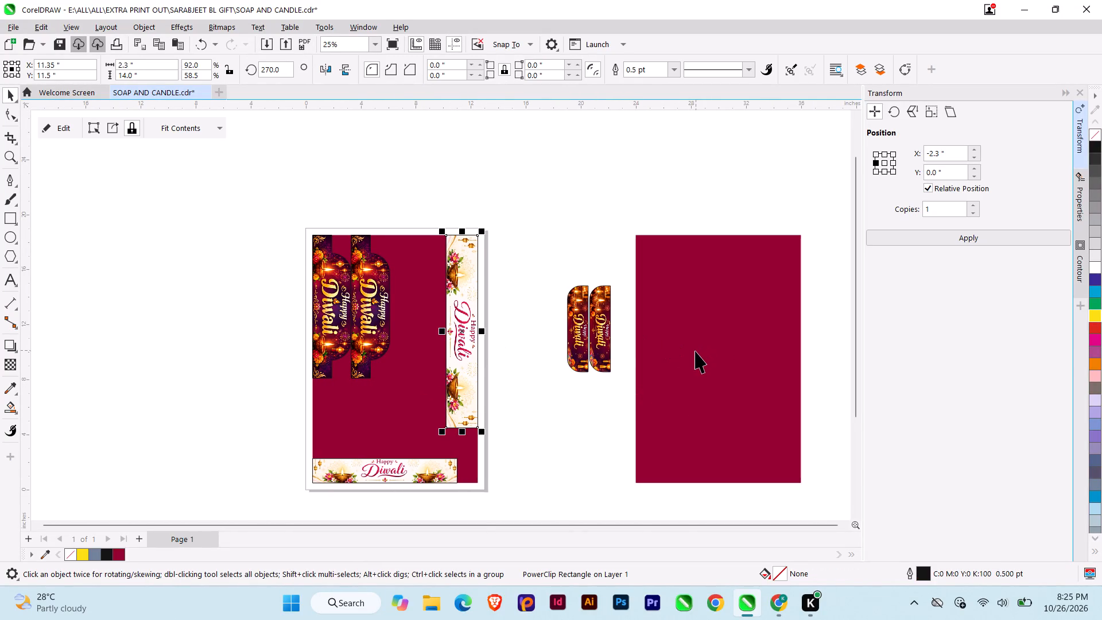
{"action": "left_click", "coordinate": [695, 351], "text": "shift"}
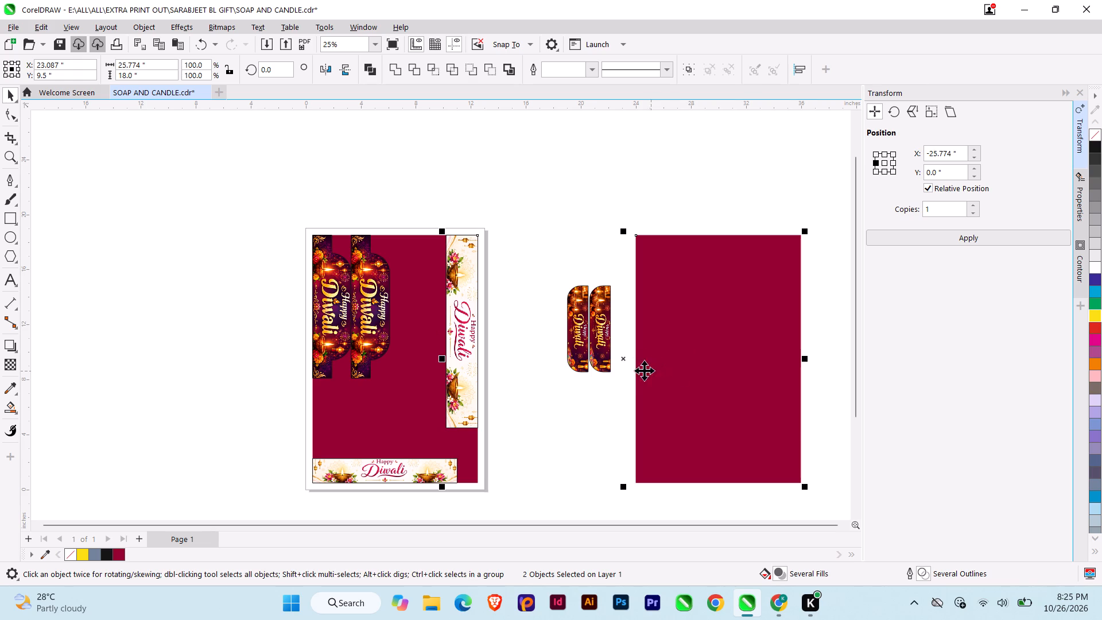
{"action": "key", "text": "t"}
{"action": "key", "text": "r"}
{"action": "key", "text": "shift+Page_Down"}
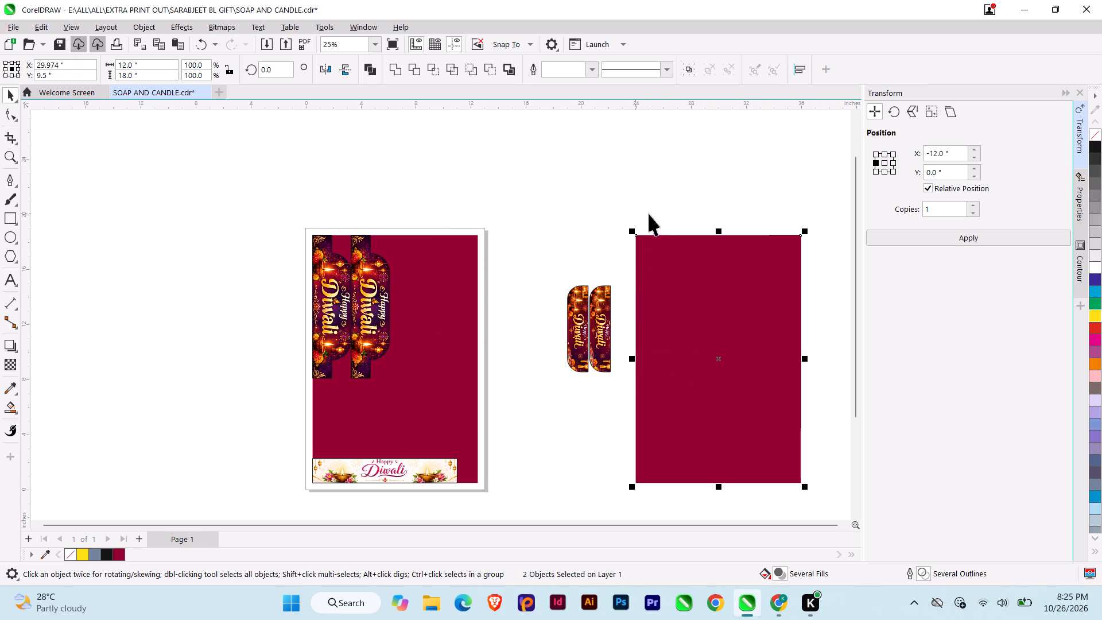
{"action": "left_click", "coordinate": [651, 213]}
{"action": "left_click", "coordinate": [654, 304]}
{"action": "key", "text": "shift+Page_Down"}
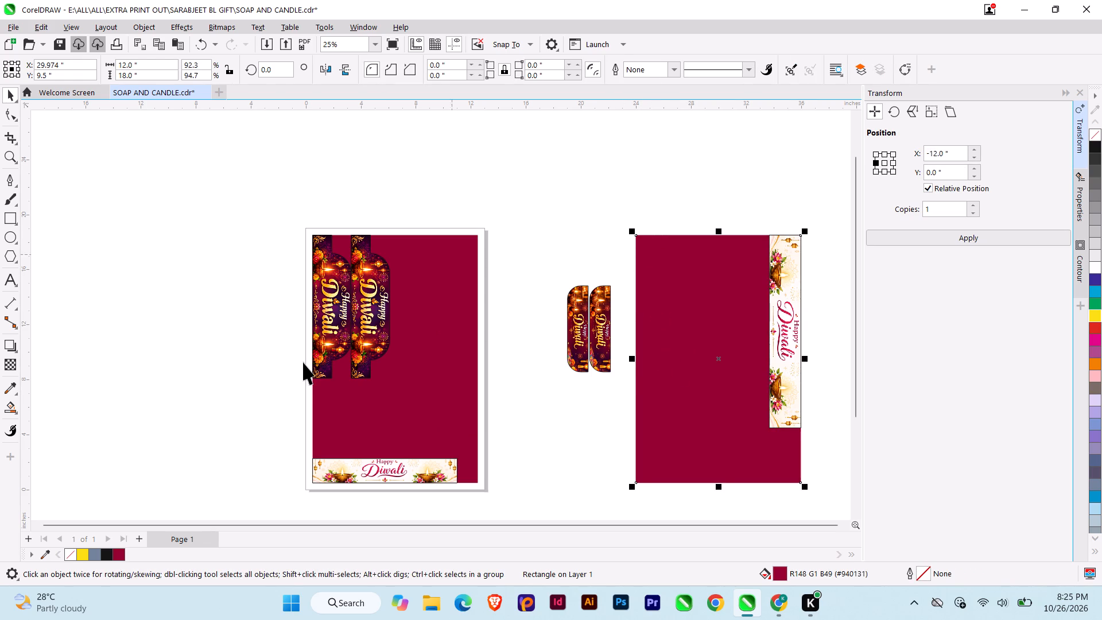
{"action": "left_click", "coordinate": [377, 410]}
{"action": "key", "text": "ctrl+z"}
{"action": "key", "text": "shift+Page_Down"}
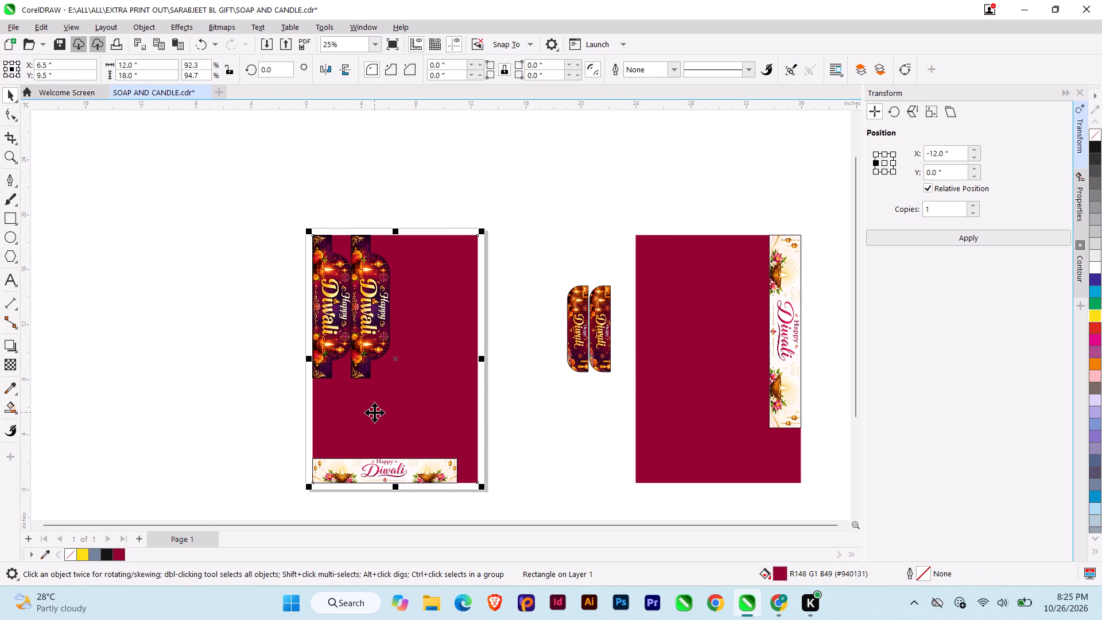
{"action": "left_click", "coordinate": [577, 188]}
Place a copy of the vertical light strip flush against its left edge on the copied sheet.
{"action": "left_click", "coordinate": [777, 274]}
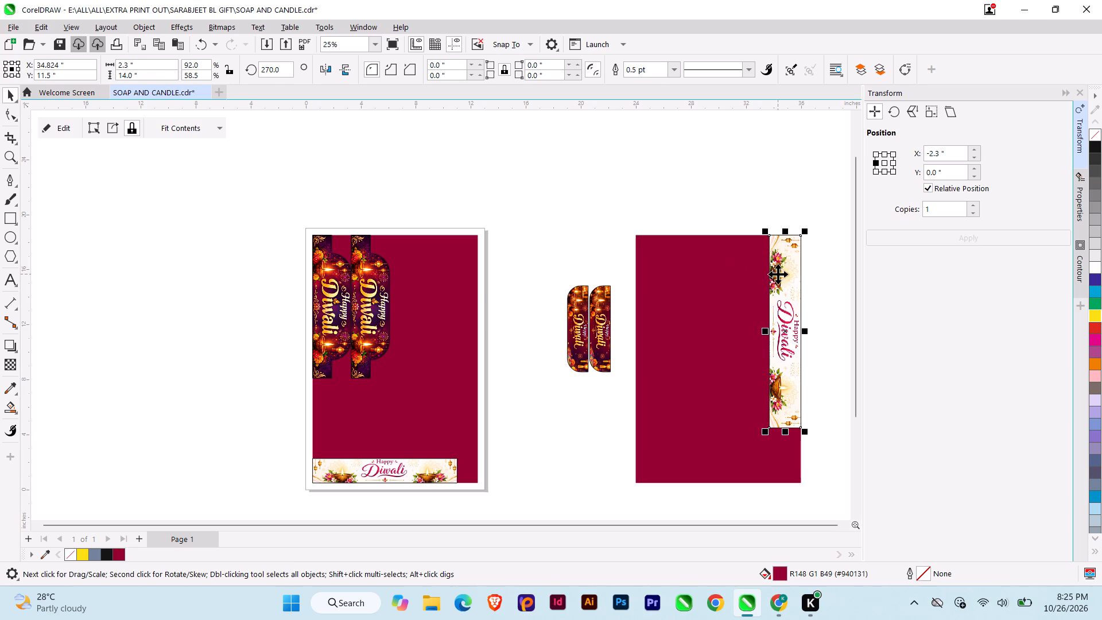
{"action": "left_click_drag", "start_coordinate": [800, 237], "coordinate": [776, 238]}
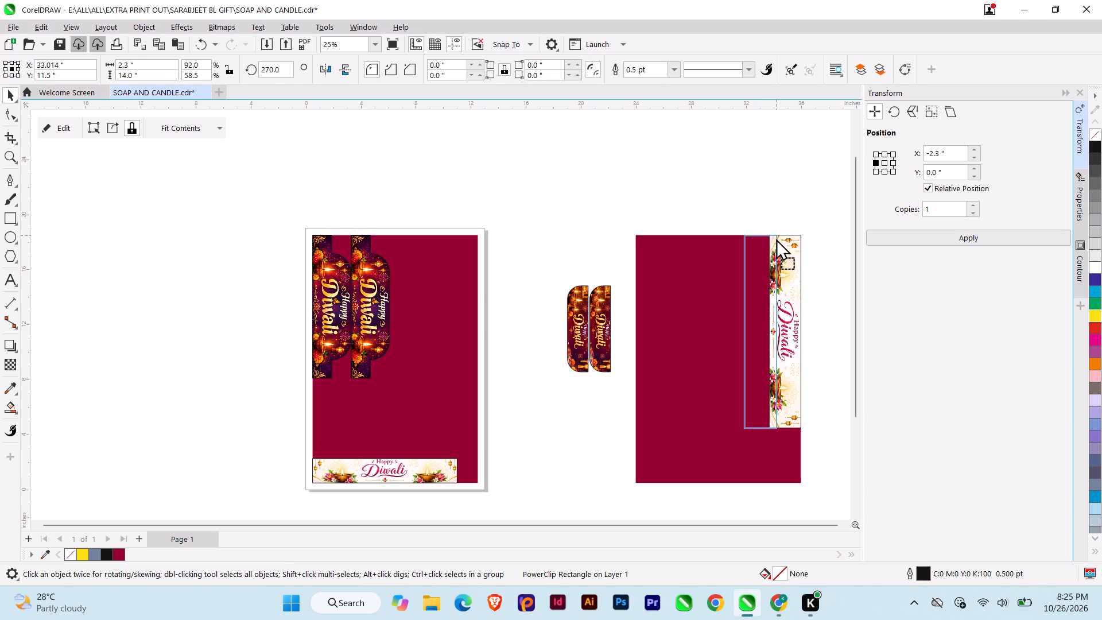
{"action": "left_click_drag", "start_coordinate": [776, 238], "coordinate": [771, 238]}
{"action": "right_click", "coordinate": [771, 238], "text": "ctrl"}
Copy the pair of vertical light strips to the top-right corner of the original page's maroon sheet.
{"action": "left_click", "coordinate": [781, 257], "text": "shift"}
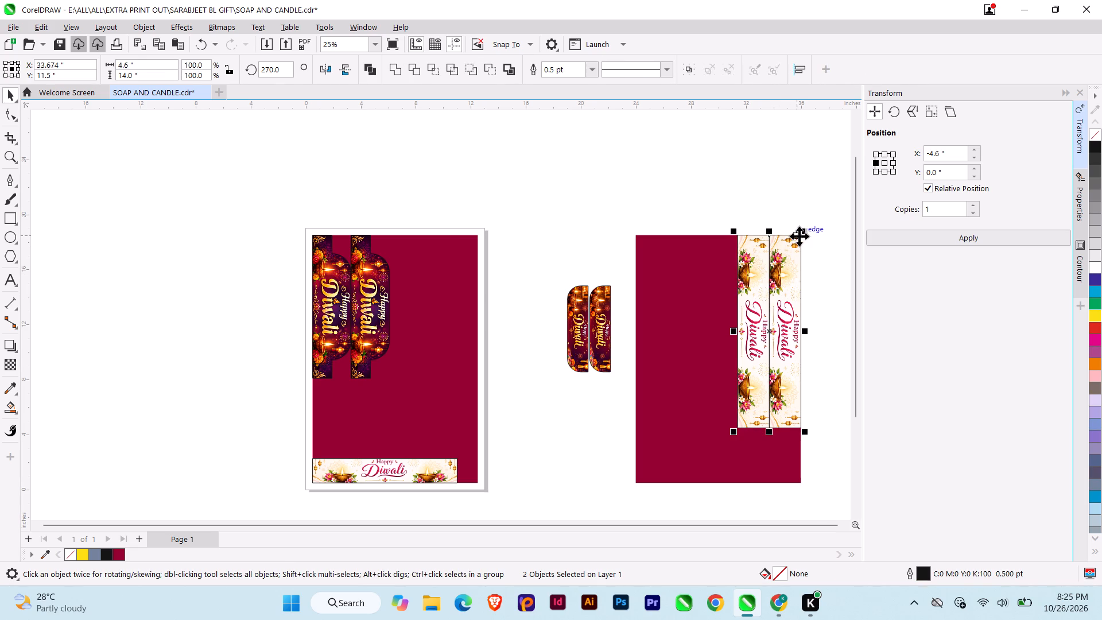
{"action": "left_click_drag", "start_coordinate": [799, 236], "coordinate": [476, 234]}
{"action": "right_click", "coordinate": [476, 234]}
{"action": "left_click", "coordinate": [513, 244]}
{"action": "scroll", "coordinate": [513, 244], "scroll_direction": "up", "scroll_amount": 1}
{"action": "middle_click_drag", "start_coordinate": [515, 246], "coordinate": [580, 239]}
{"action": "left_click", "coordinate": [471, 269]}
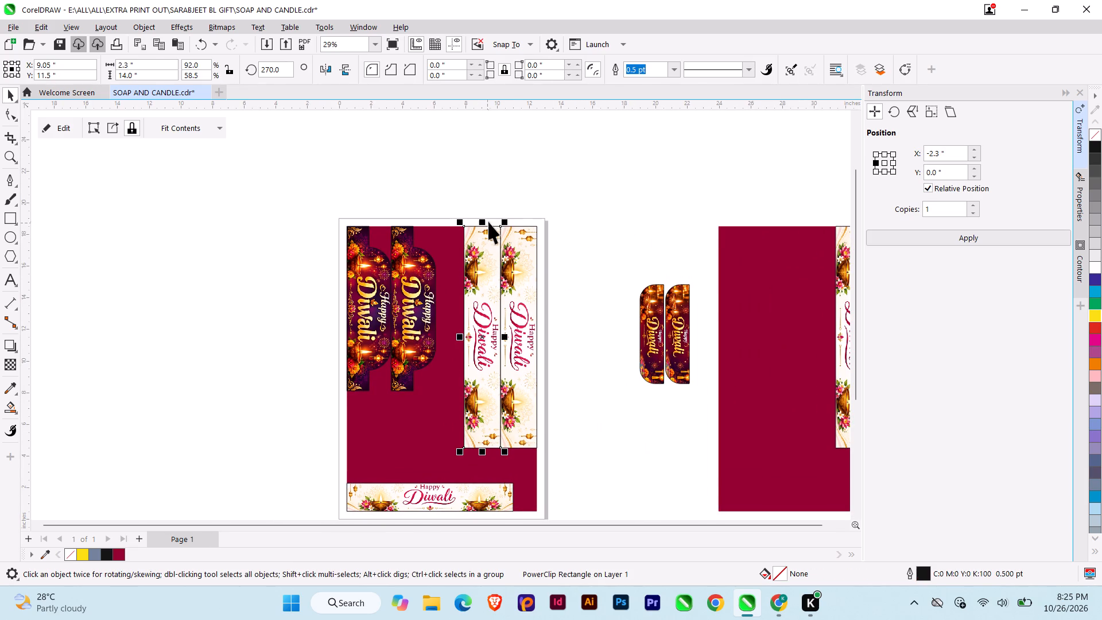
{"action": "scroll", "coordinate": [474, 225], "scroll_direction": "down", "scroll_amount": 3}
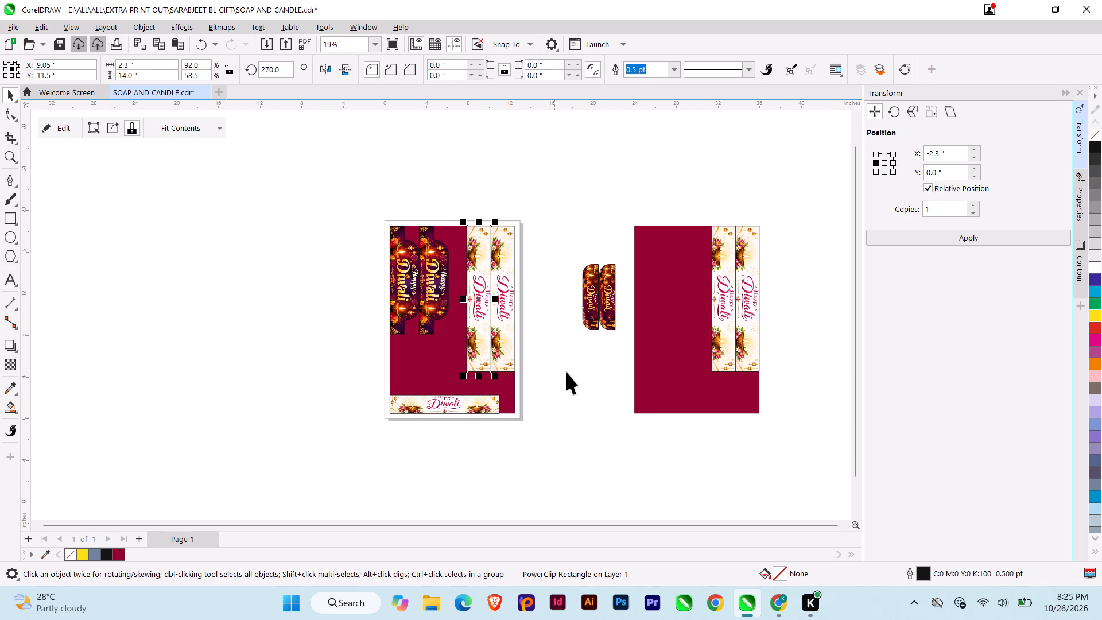
Copy the copied sheet's two vertical light strips flush to their left, making a row of four.
{"action": "left_click", "coordinate": [723, 277]}
{"action": "left_click", "coordinate": [747, 277], "text": "shift"}
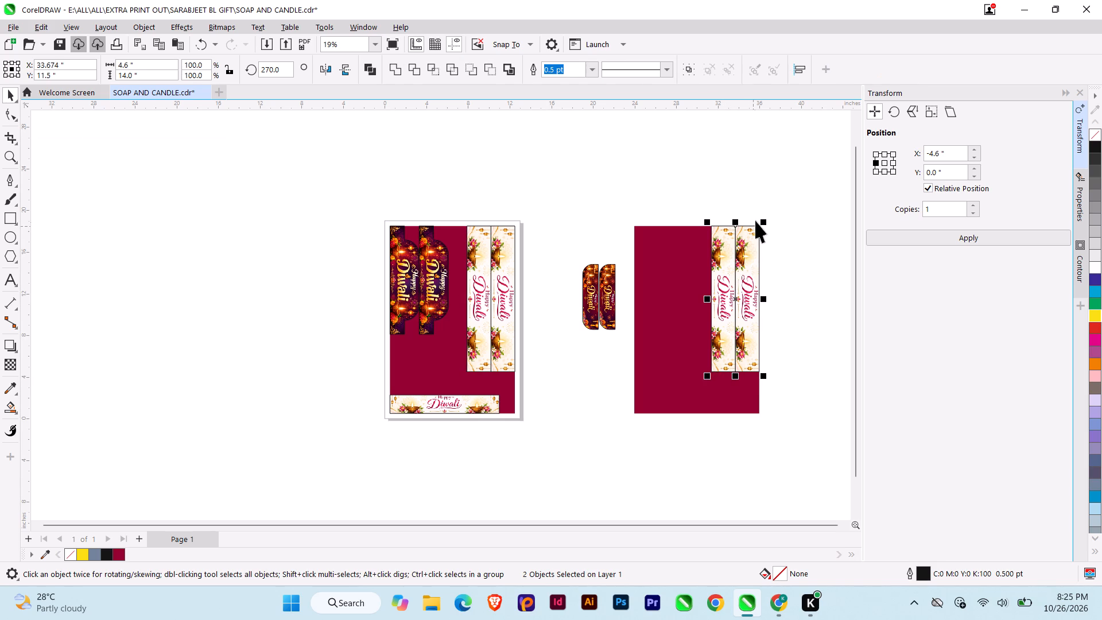
{"action": "scroll", "coordinate": [755, 220], "scroll_direction": "up", "scroll_amount": 1}
{"action": "left_click", "coordinate": [751, 191]}
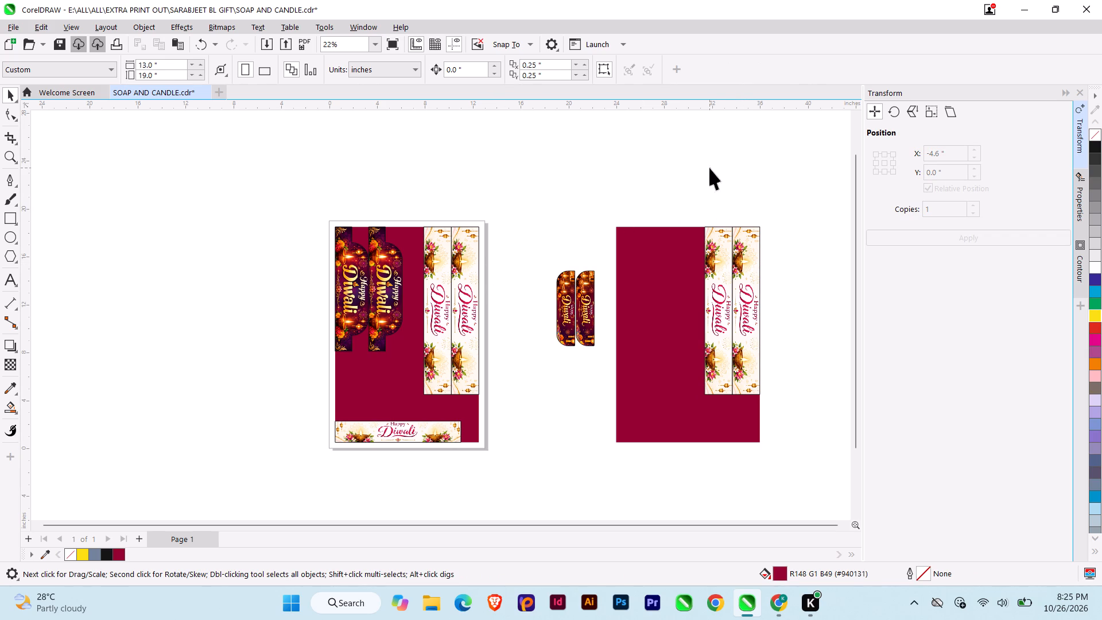
{"action": "left_click_drag", "start_coordinate": [688, 193], "coordinate": [805, 404]}
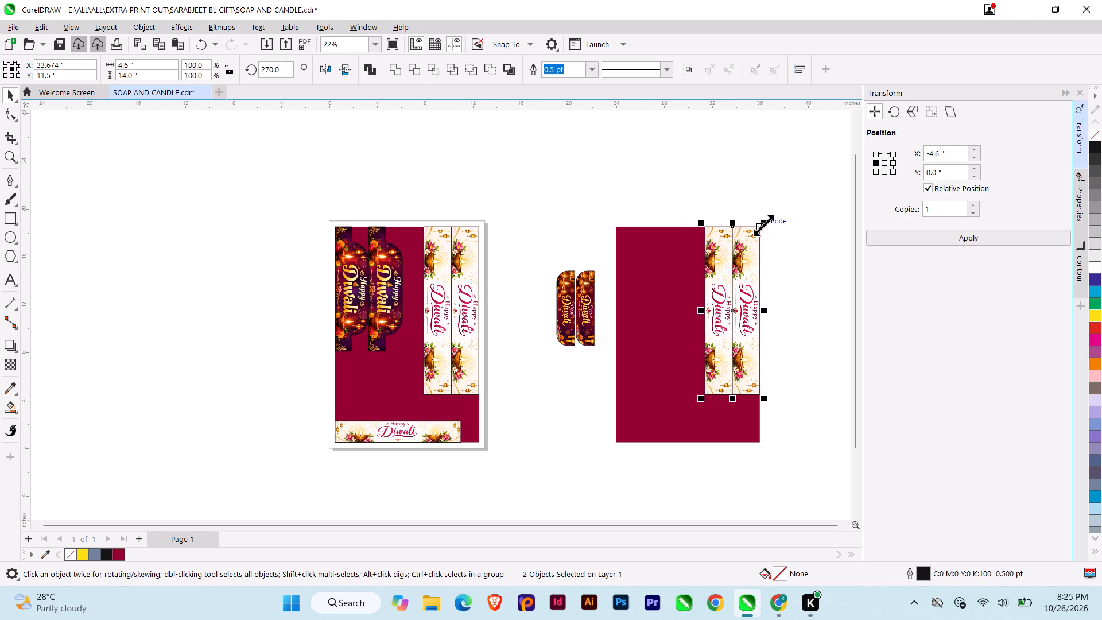
{"action": "left_click_drag", "start_coordinate": [760, 228], "coordinate": [705, 230]}
{"action": "right_click", "coordinate": [705, 230], "text": "ctrl"}
{"action": "left_click", "coordinate": [689, 177]}
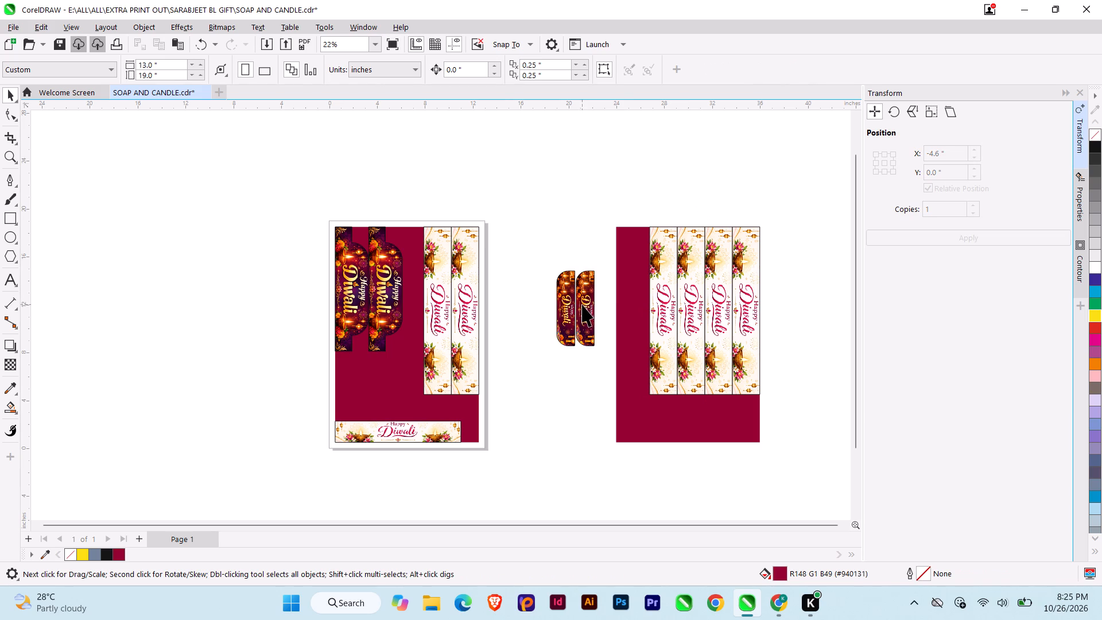
Add the text label "2 Sheet" in title case on the empty area outside the page.
{"action": "left_click", "coordinate": [13, 286]}
{"action": "left_click", "coordinate": [139, 355]}
{"action": "type", "text": "2 sheet"}
{"action": "key", "text": "ctrl+a"}
{"action": "key", "text": "shift+F3"}
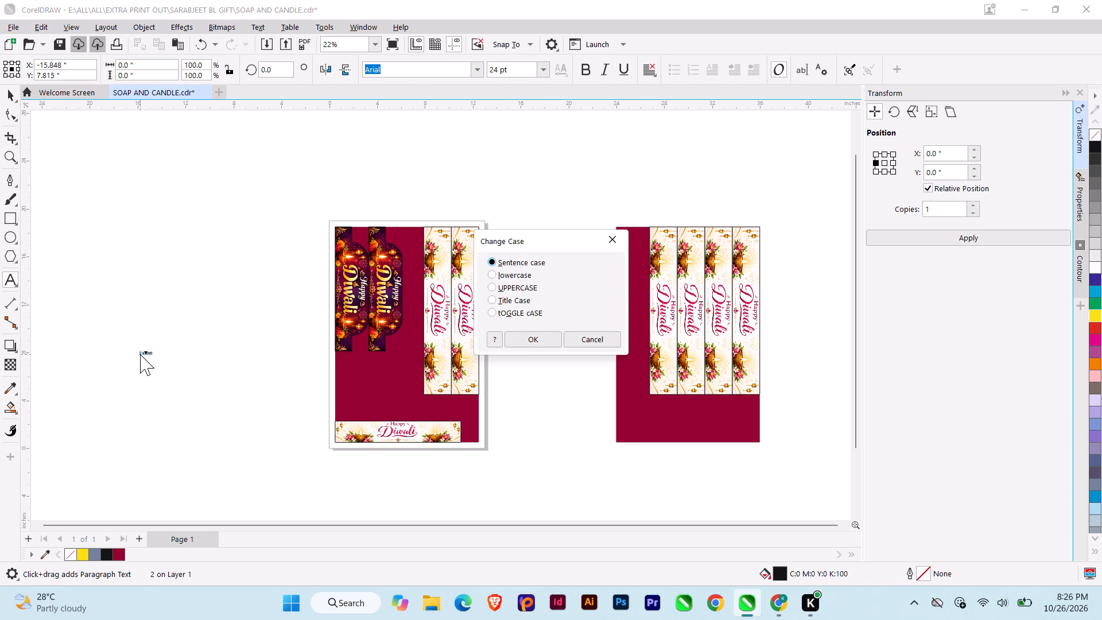
{"action": "key", "text": "Down"}
{"action": "key", "text": "Down"}
{"action": "key", "text": "Down"}
{"action": "key", "text": "Return"}
{"action": "key", "text": "ctrl+space"}
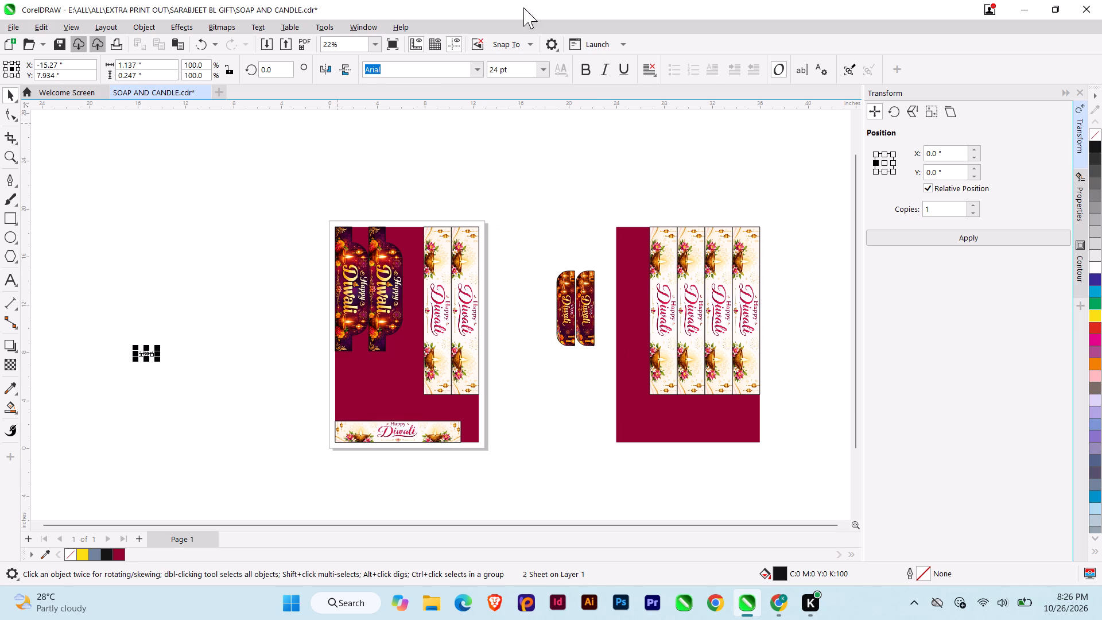
Make the "2 Sheet" label bold, enlarge it and centre it above the copied maroon sheet.
{"action": "left_click", "coordinate": [586, 72]}
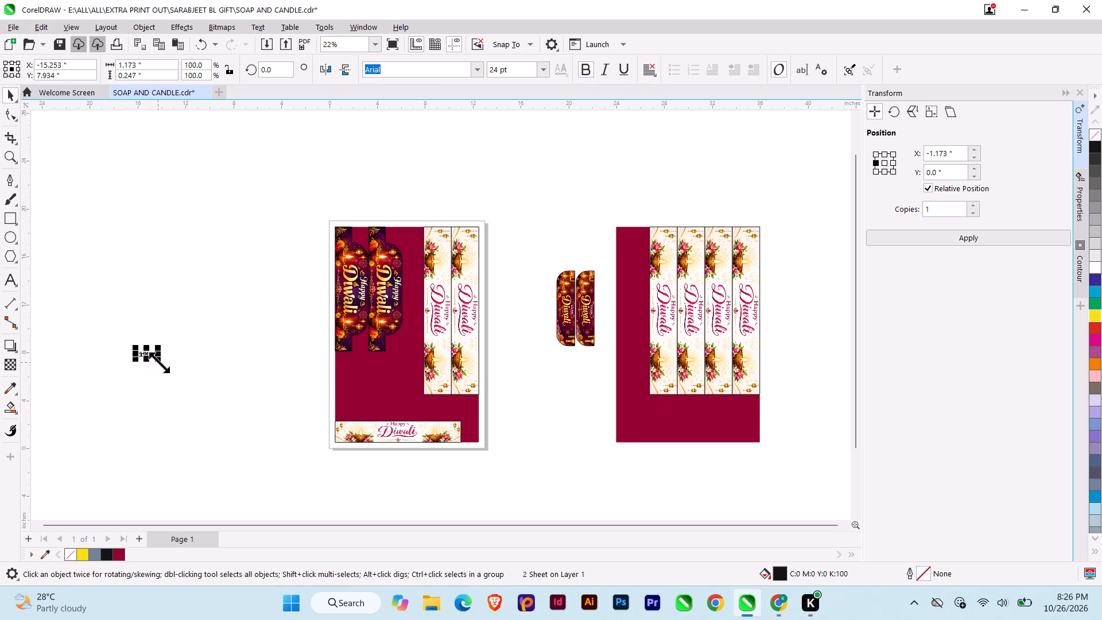
{"action": "left_click_drag", "start_coordinate": [159, 362], "coordinate": [215, 382]}
{"action": "left_click_drag", "start_coordinate": [172, 358], "coordinate": [684, 210]}
{"action": "left_click", "coordinate": [606, 282], "text": "shift"}
{"action": "left_click", "coordinate": [626, 283], "text": "shift"}
{"action": "key", "text": "c"}
{"action": "key", "text": "Escape"}
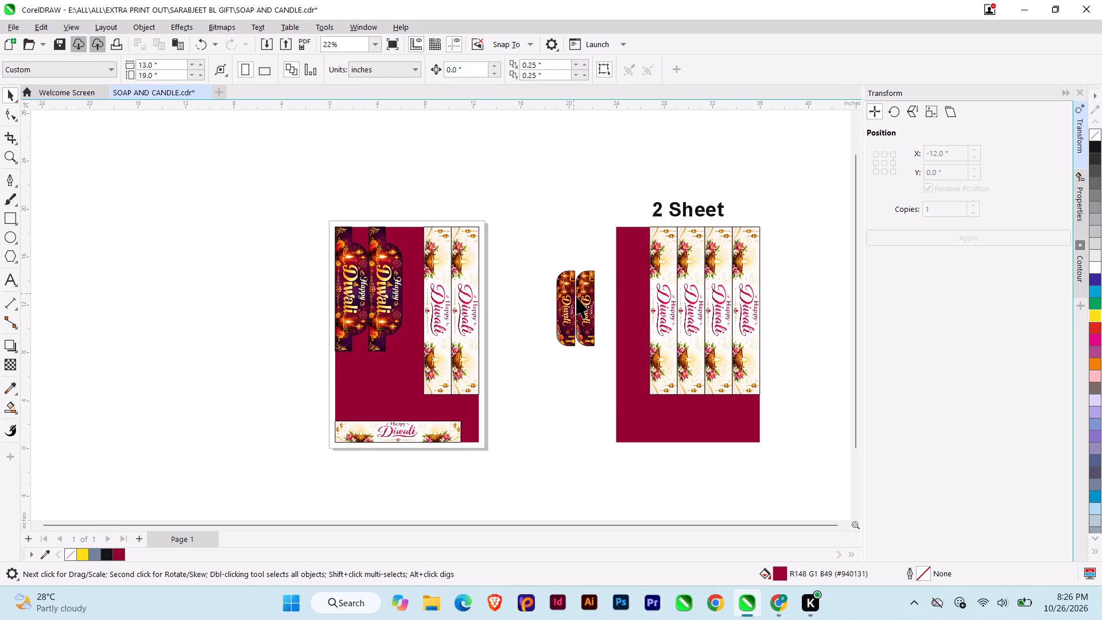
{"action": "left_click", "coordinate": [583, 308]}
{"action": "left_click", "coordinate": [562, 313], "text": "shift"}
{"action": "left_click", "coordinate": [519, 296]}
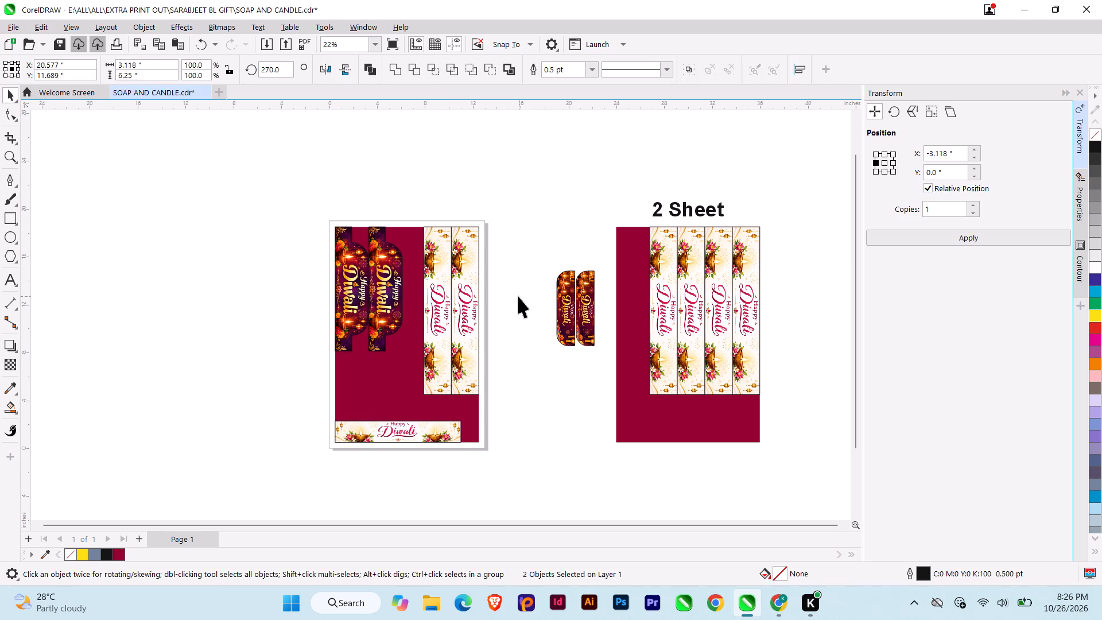
Move the horizontal light strip to the copied sheet's bottom-right corner and stack one copy 1.772 inches above it.
{"action": "left_click", "coordinate": [432, 432]}
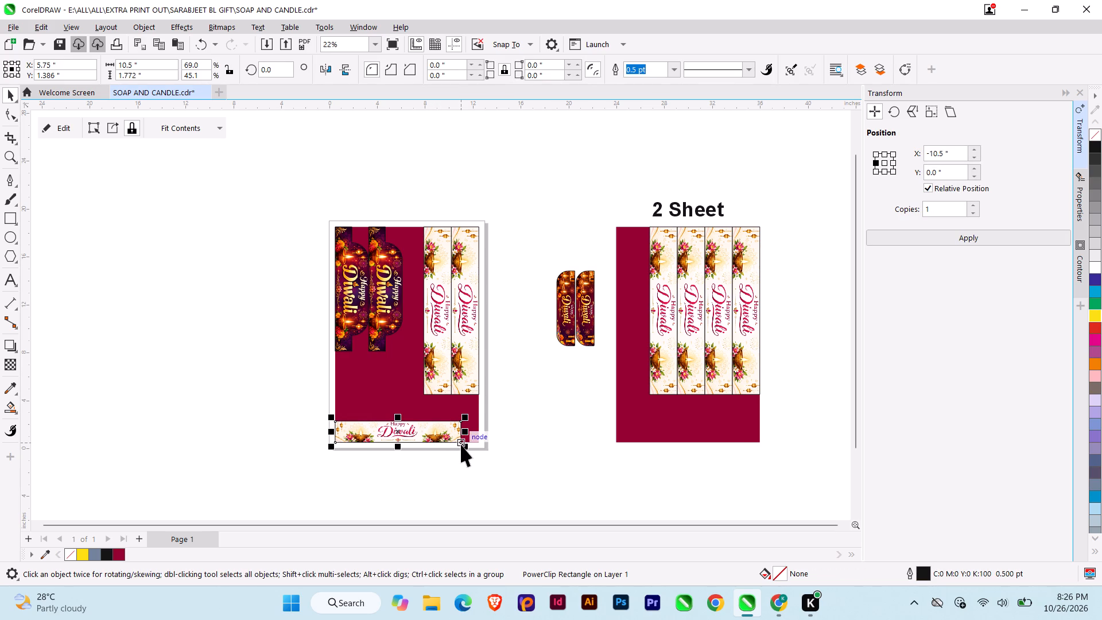
{"action": "left_click_drag", "start_coordinate": [462, 444], "coordinate": [759, 440]}
{"action": "scroll", "coordinate": [735, 419], "scroll_direction": "up", "scroll_amount": 5}
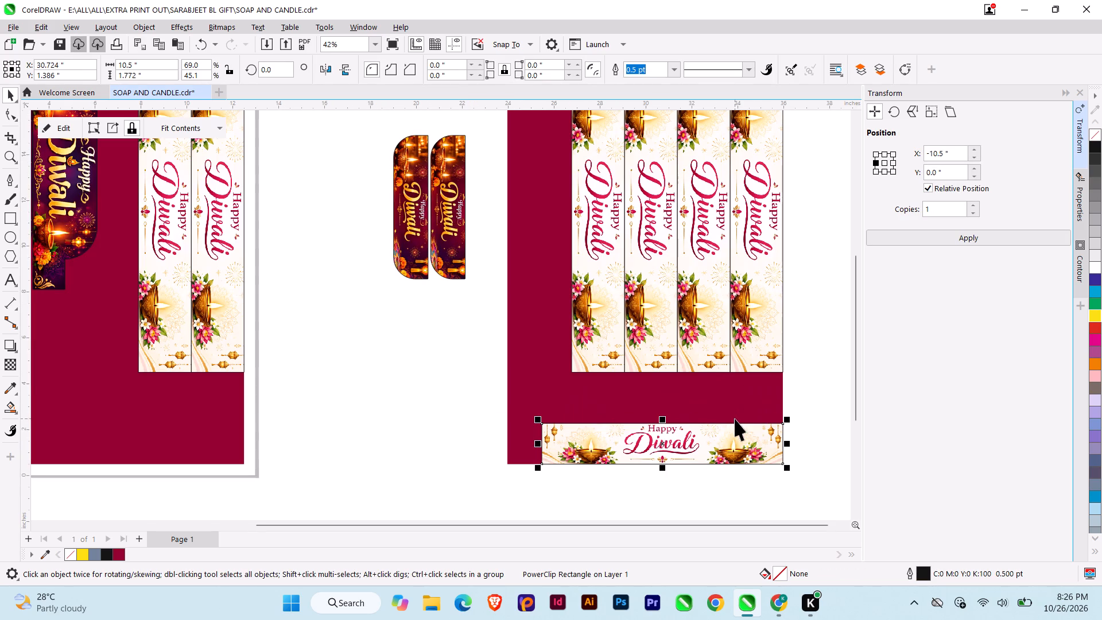
{"action": "left_click", "coordinate": [882, 155]}
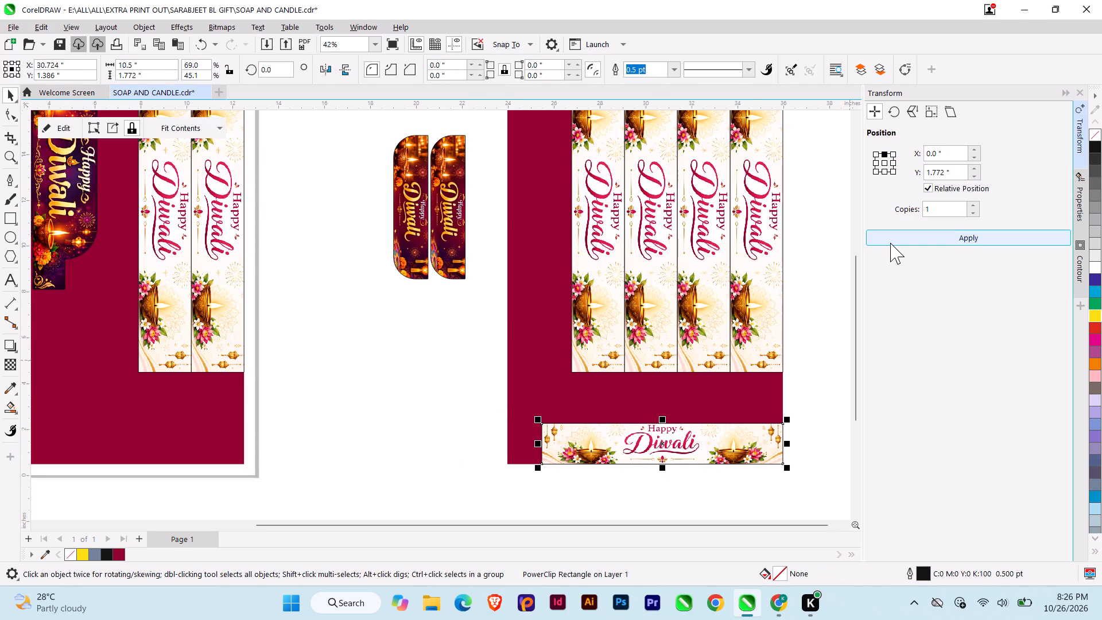
{"action": "left_click", "coordinate": [890, 243]}
Make a copy of the upper horizontal strip rotated to 270° and align it to the copied sheet's top-left corner.
{"action": "left_click", "coordinate": [588, 395]}
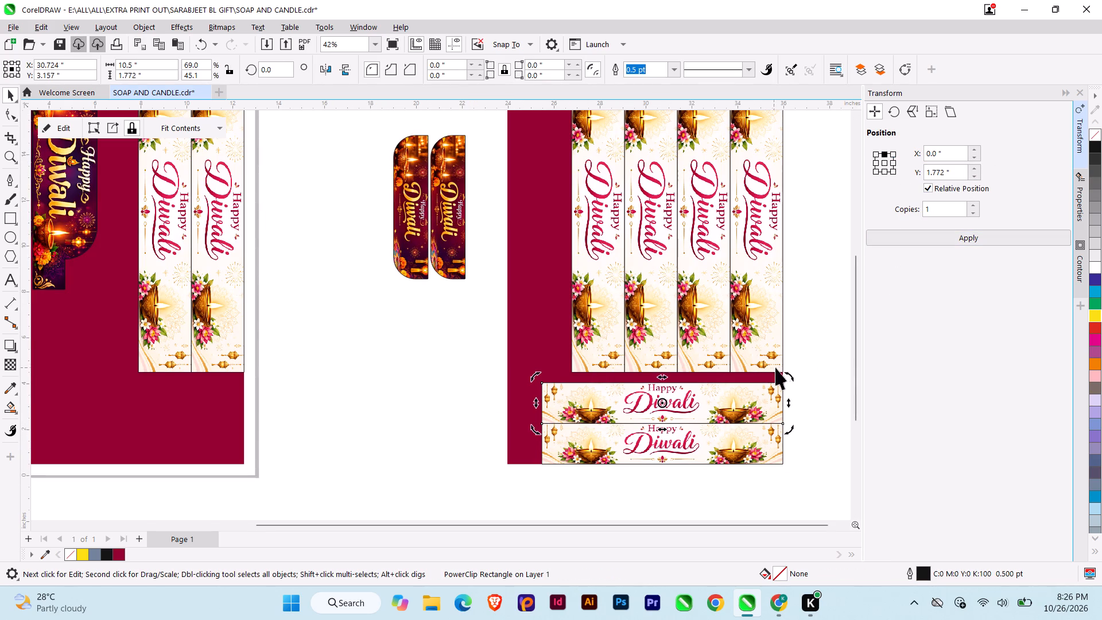
{"action": "left_click_drag", "start_coordinate": [790, 374], "coordinate": [689, 496]}
{"action": "right_click", "coordinate": [689, 496], "text": "ctrl"}
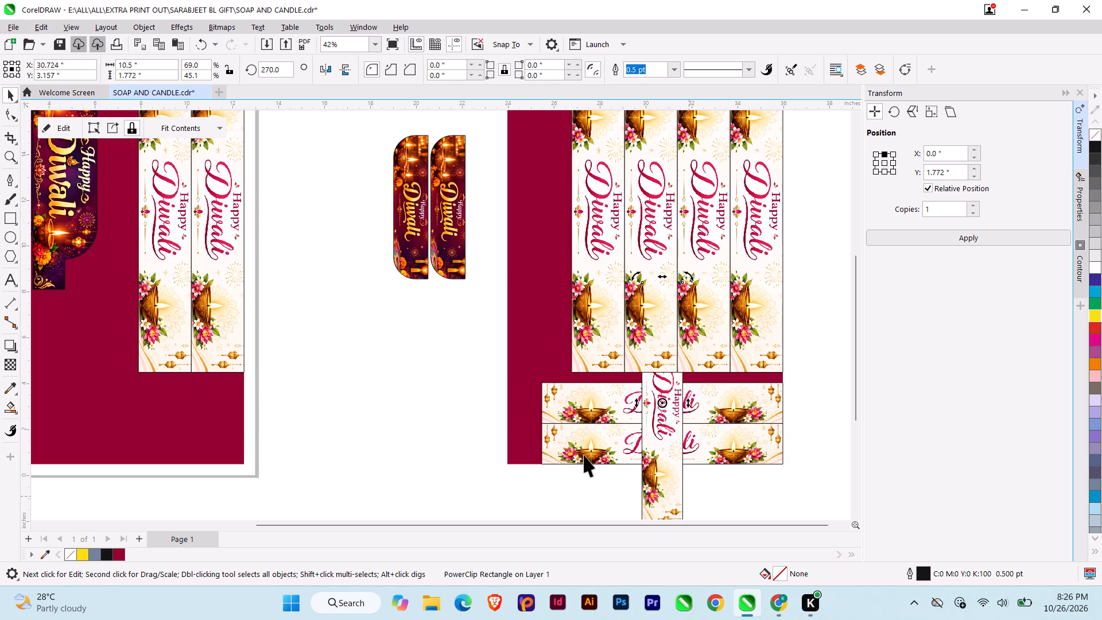
{"action": "left_click", "coordinate": [548, 363], "text": "shift"}
{"action": "type", "text": "tr"}
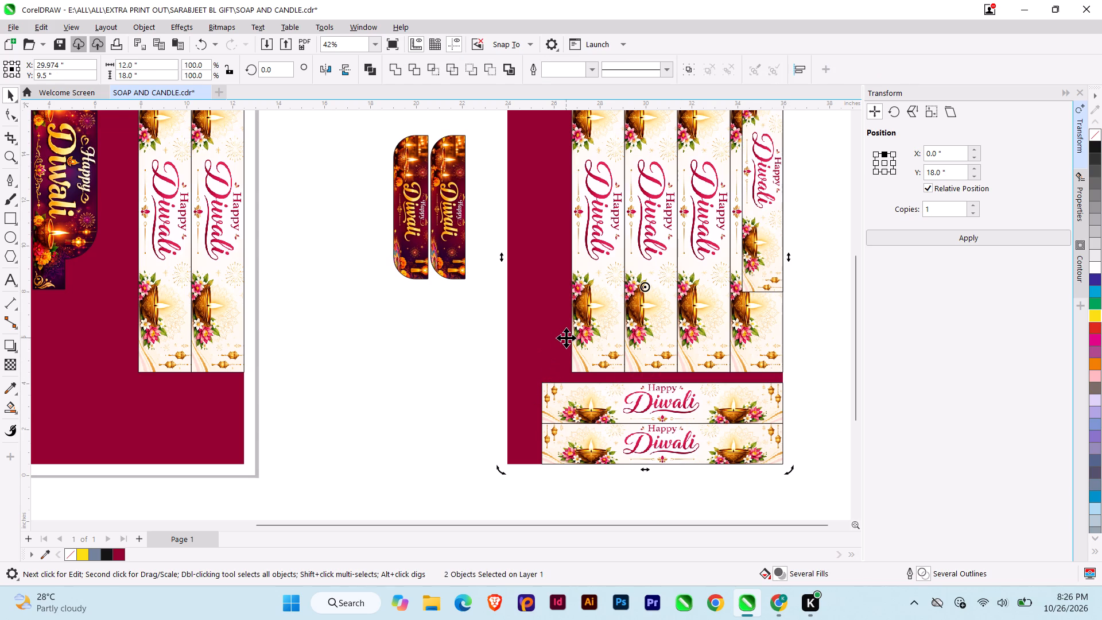
{"action": "key", "text": "l"}
{"action": "key", "text": "Escape"}
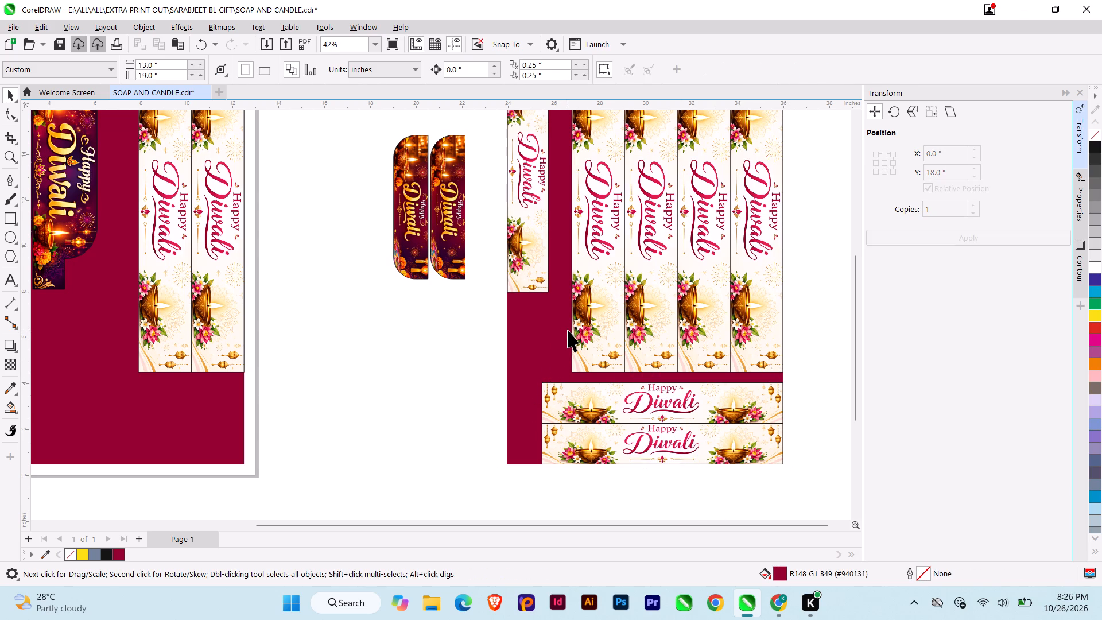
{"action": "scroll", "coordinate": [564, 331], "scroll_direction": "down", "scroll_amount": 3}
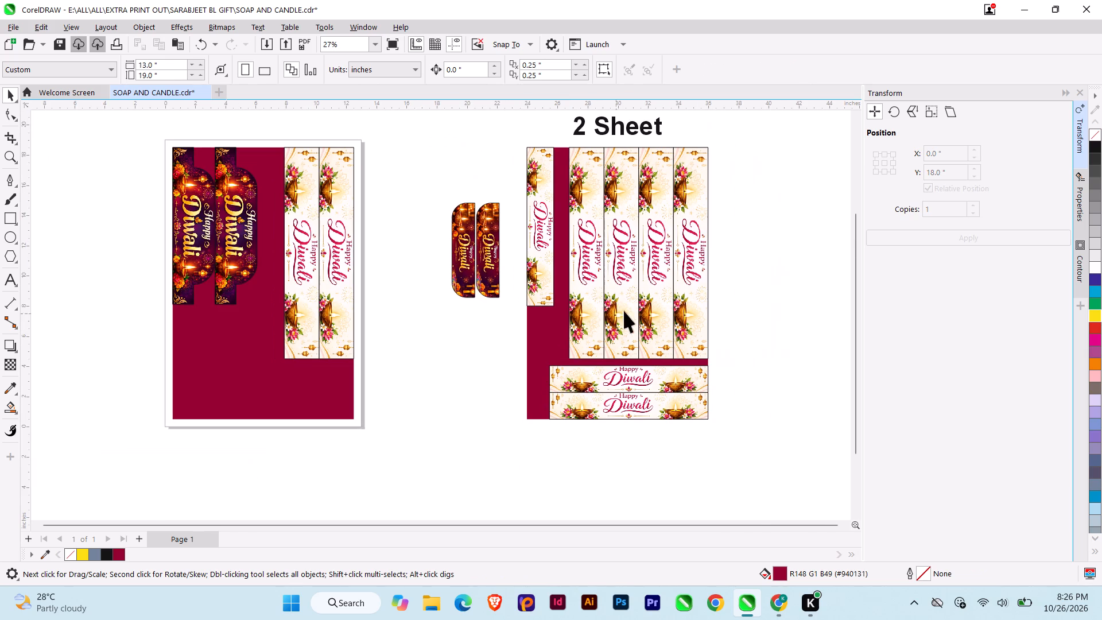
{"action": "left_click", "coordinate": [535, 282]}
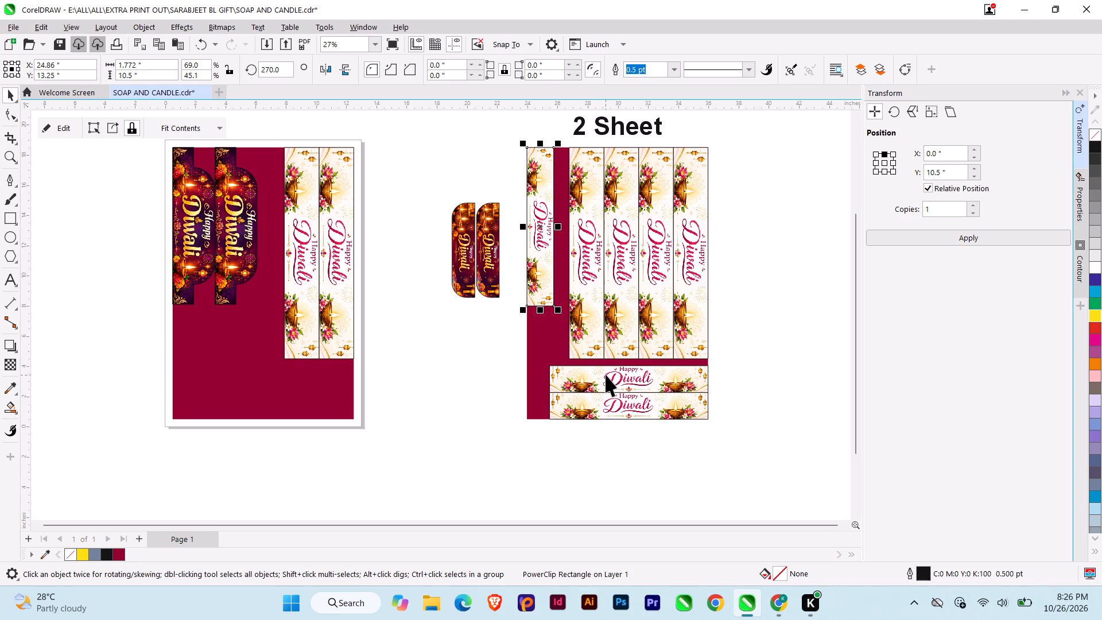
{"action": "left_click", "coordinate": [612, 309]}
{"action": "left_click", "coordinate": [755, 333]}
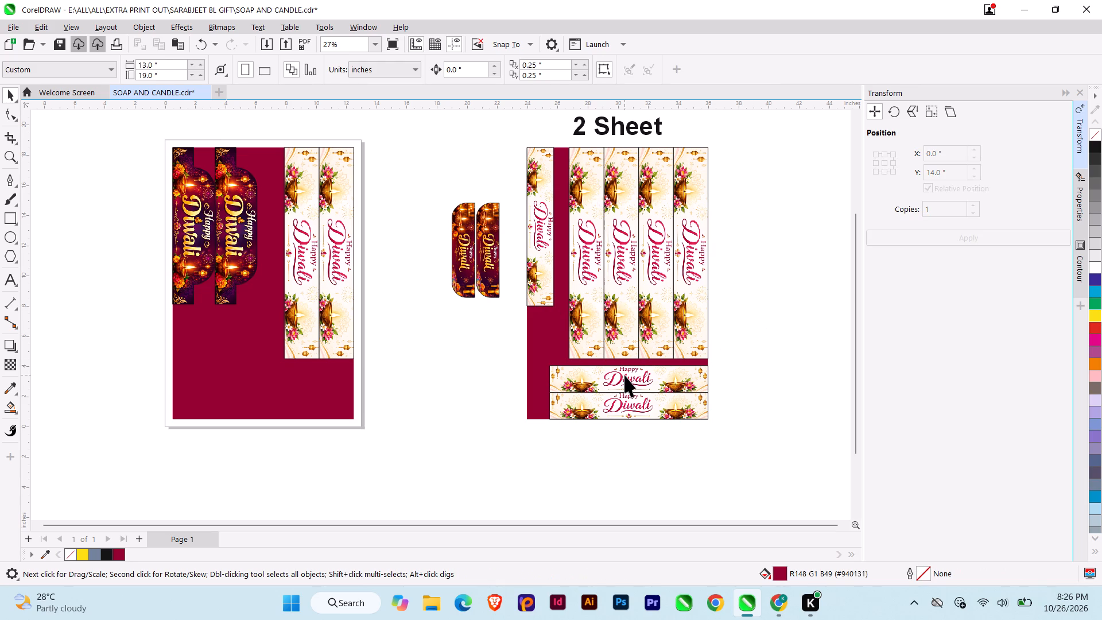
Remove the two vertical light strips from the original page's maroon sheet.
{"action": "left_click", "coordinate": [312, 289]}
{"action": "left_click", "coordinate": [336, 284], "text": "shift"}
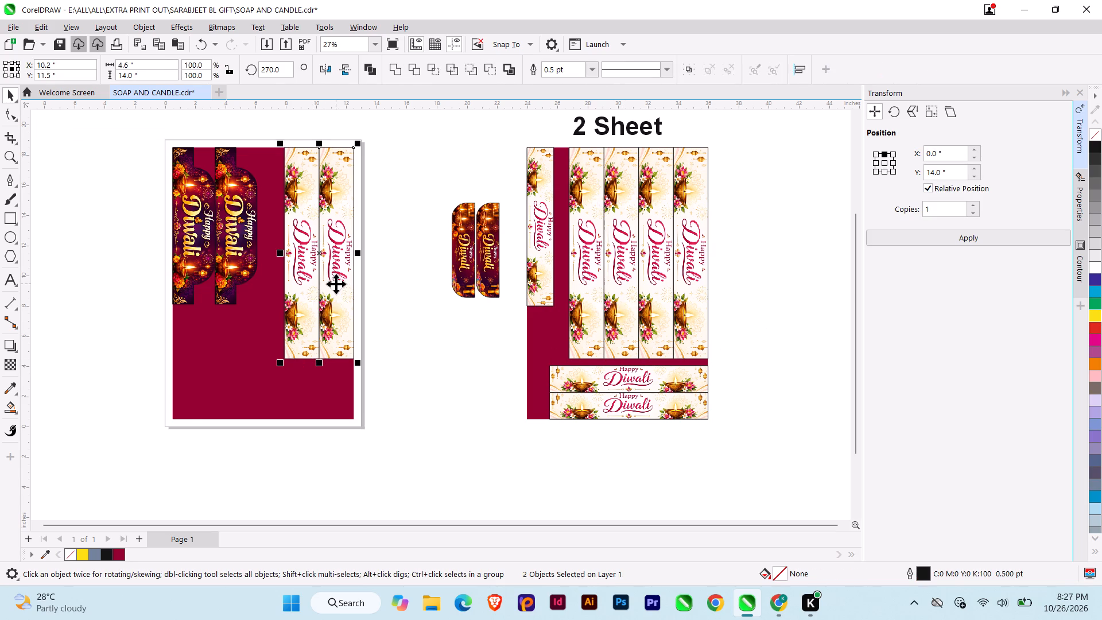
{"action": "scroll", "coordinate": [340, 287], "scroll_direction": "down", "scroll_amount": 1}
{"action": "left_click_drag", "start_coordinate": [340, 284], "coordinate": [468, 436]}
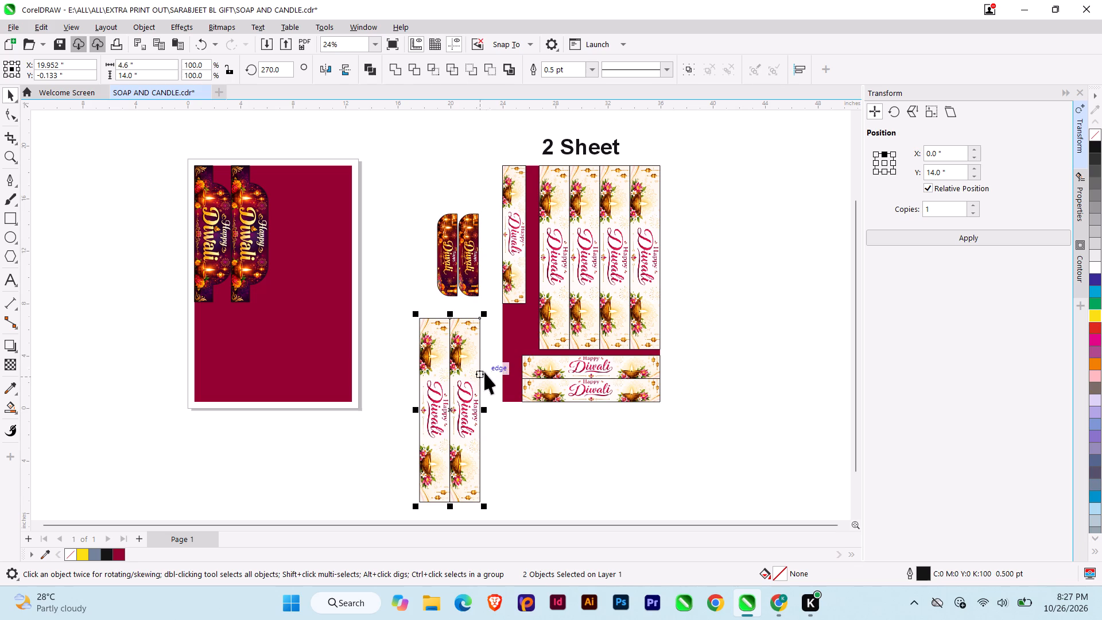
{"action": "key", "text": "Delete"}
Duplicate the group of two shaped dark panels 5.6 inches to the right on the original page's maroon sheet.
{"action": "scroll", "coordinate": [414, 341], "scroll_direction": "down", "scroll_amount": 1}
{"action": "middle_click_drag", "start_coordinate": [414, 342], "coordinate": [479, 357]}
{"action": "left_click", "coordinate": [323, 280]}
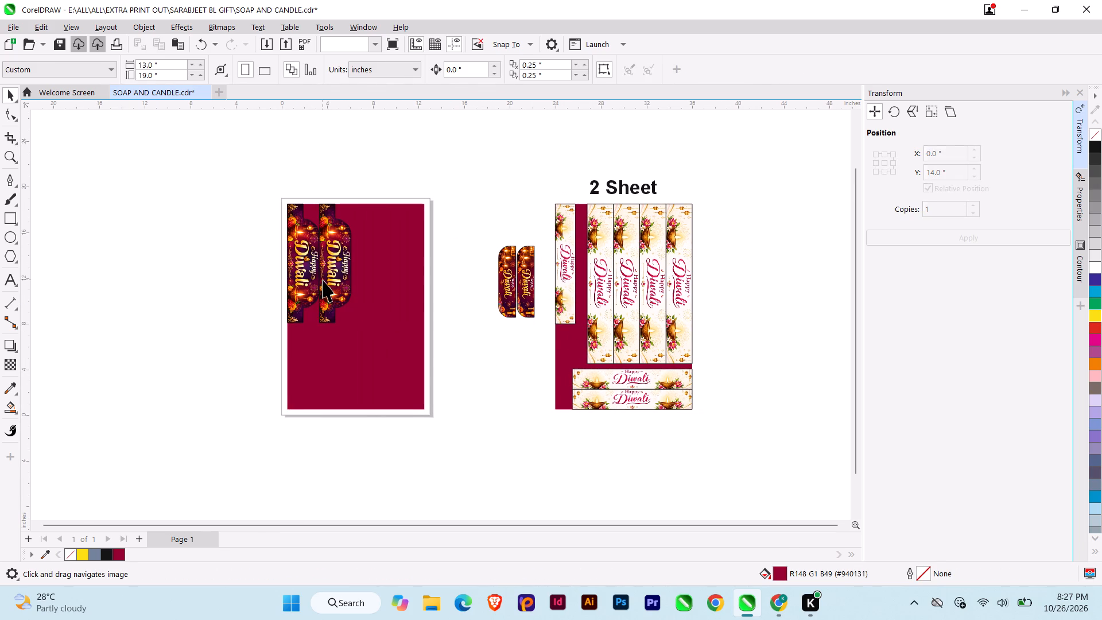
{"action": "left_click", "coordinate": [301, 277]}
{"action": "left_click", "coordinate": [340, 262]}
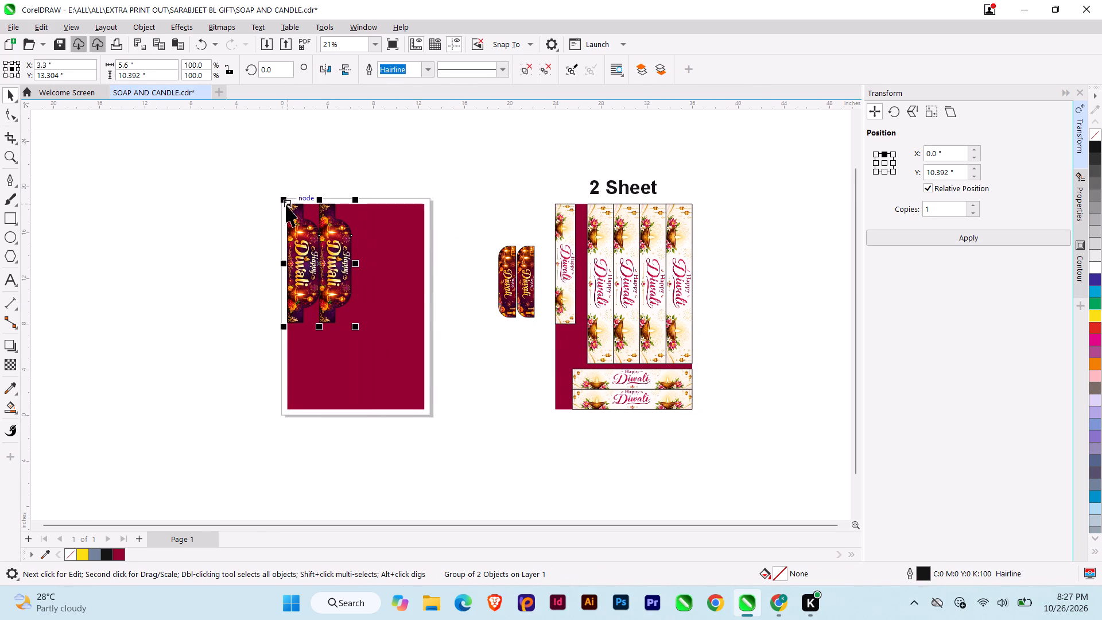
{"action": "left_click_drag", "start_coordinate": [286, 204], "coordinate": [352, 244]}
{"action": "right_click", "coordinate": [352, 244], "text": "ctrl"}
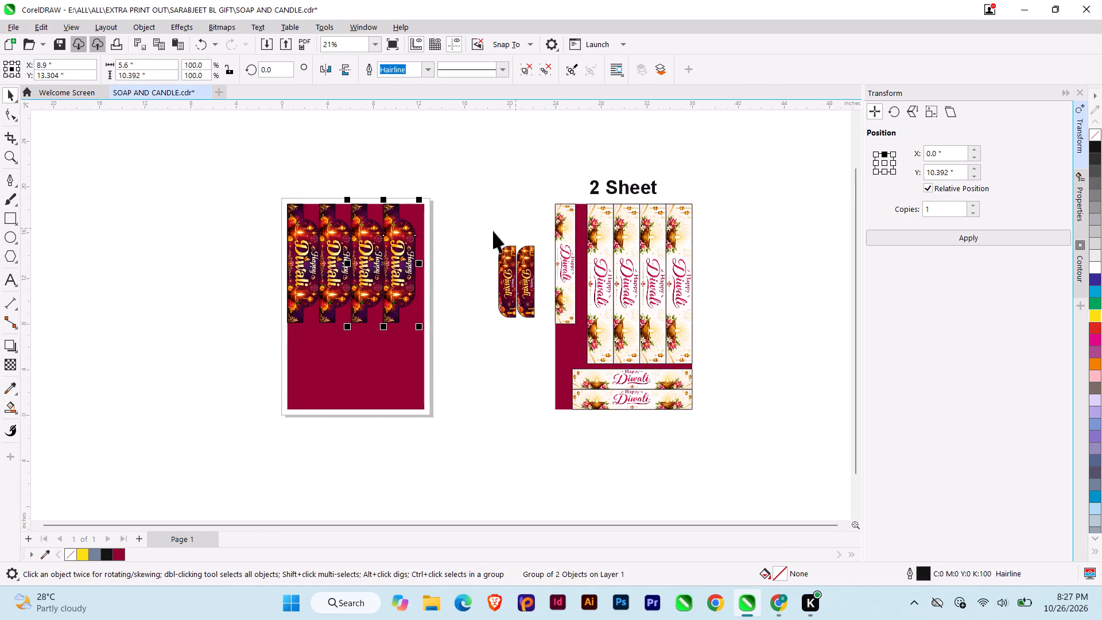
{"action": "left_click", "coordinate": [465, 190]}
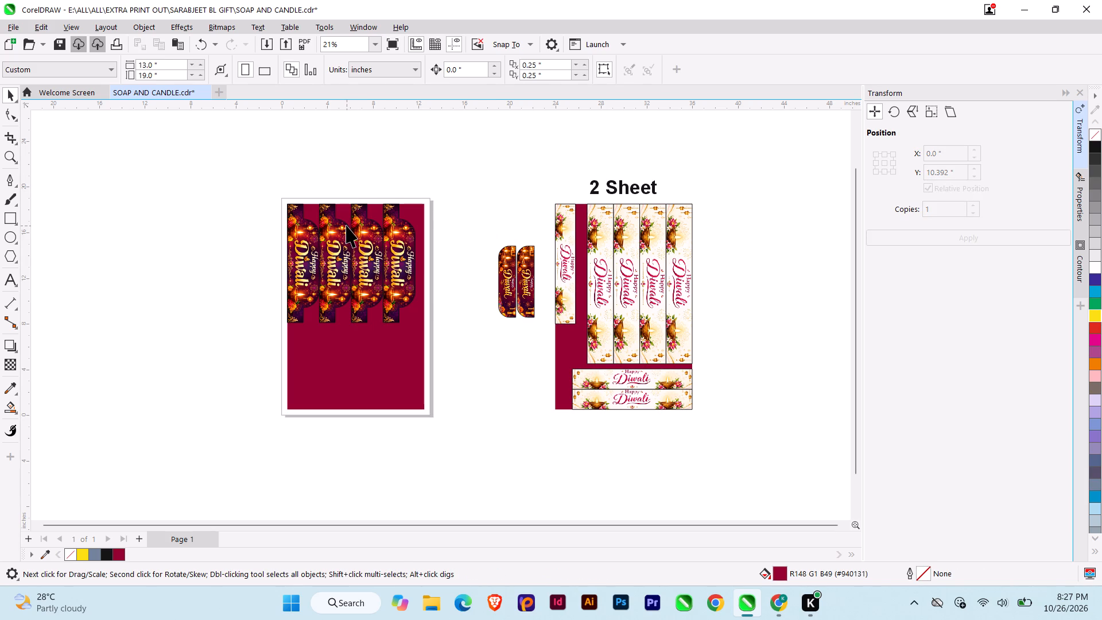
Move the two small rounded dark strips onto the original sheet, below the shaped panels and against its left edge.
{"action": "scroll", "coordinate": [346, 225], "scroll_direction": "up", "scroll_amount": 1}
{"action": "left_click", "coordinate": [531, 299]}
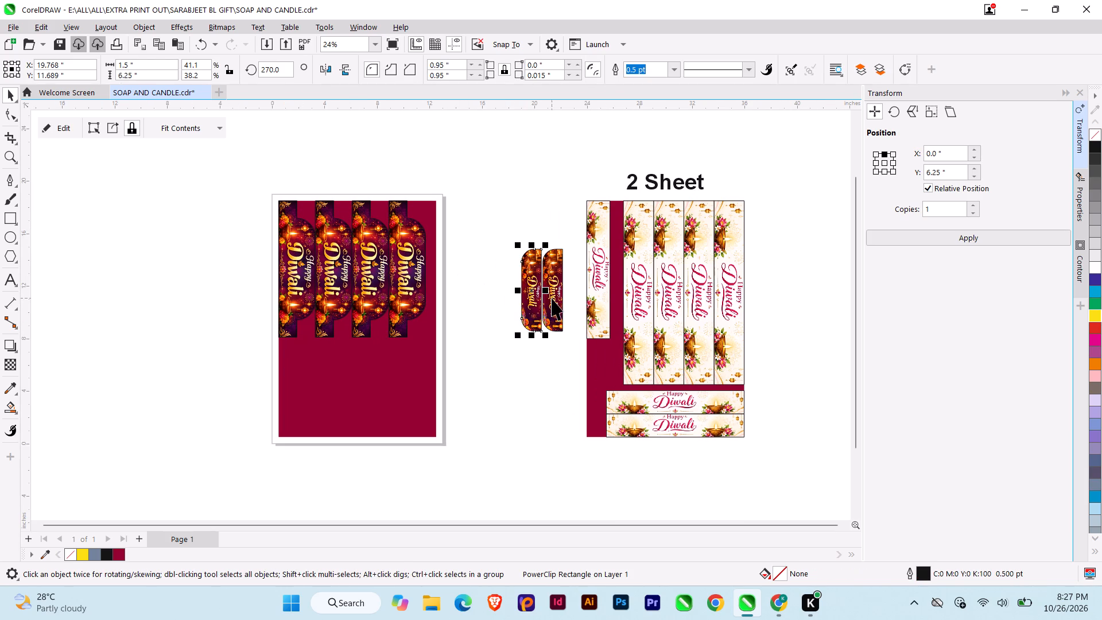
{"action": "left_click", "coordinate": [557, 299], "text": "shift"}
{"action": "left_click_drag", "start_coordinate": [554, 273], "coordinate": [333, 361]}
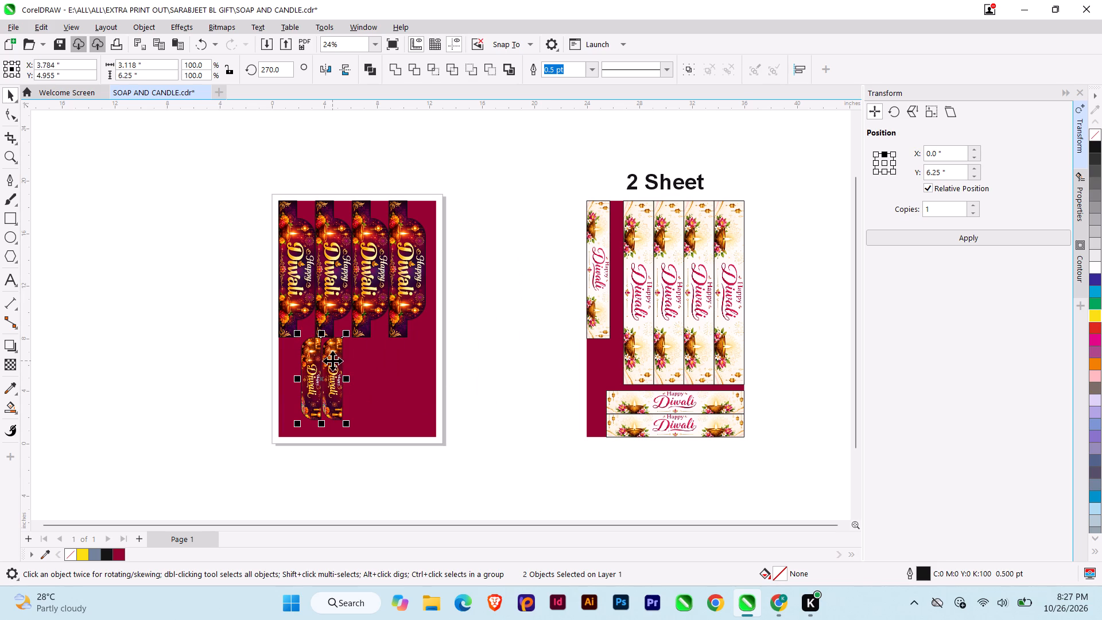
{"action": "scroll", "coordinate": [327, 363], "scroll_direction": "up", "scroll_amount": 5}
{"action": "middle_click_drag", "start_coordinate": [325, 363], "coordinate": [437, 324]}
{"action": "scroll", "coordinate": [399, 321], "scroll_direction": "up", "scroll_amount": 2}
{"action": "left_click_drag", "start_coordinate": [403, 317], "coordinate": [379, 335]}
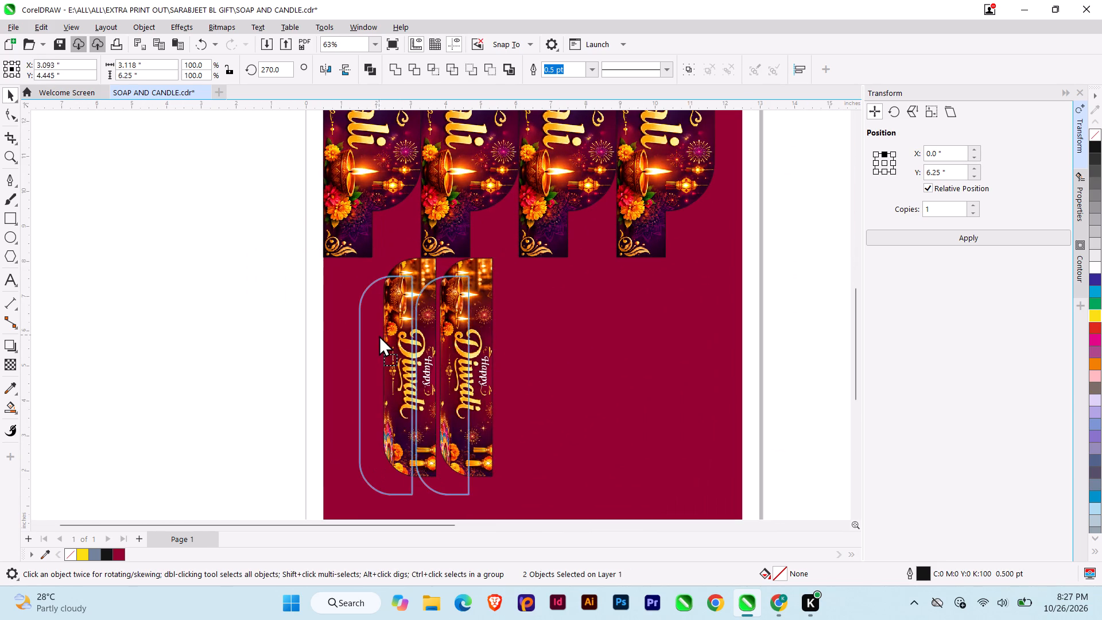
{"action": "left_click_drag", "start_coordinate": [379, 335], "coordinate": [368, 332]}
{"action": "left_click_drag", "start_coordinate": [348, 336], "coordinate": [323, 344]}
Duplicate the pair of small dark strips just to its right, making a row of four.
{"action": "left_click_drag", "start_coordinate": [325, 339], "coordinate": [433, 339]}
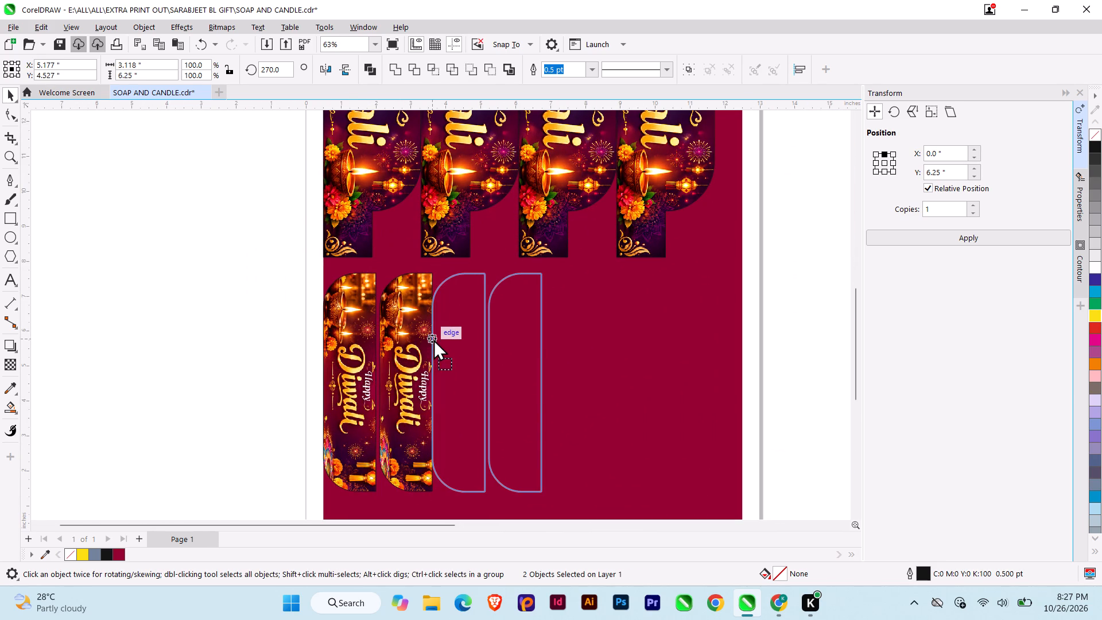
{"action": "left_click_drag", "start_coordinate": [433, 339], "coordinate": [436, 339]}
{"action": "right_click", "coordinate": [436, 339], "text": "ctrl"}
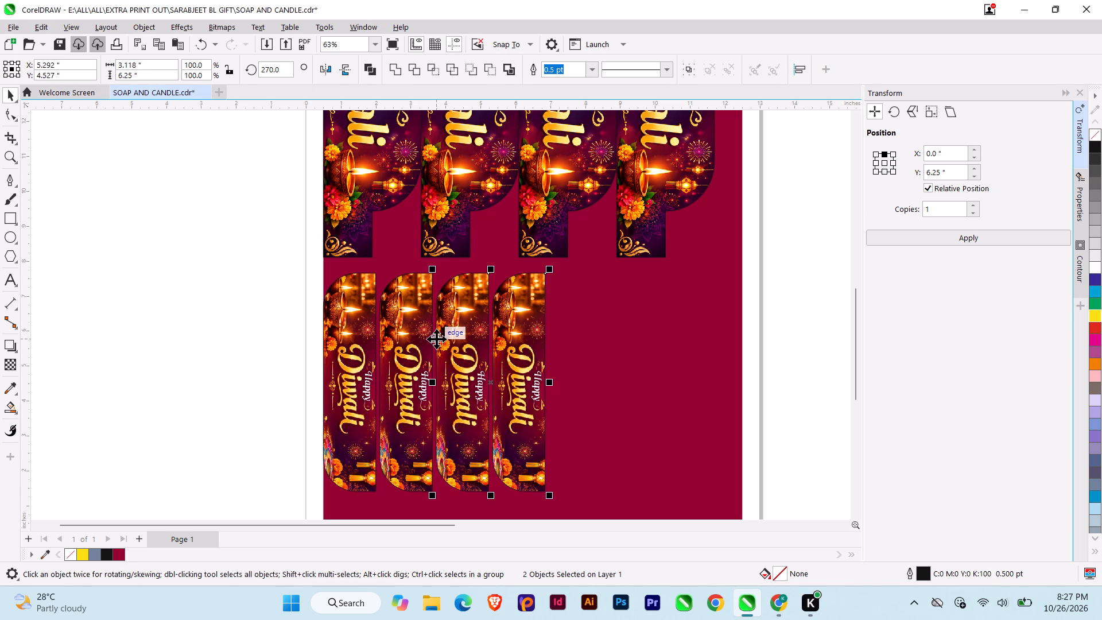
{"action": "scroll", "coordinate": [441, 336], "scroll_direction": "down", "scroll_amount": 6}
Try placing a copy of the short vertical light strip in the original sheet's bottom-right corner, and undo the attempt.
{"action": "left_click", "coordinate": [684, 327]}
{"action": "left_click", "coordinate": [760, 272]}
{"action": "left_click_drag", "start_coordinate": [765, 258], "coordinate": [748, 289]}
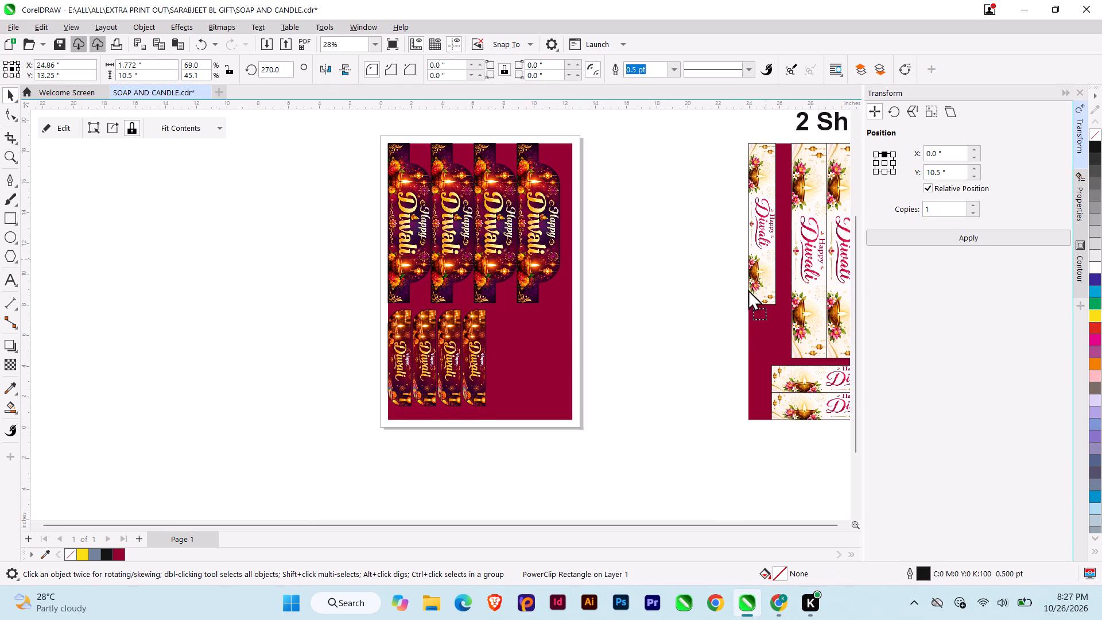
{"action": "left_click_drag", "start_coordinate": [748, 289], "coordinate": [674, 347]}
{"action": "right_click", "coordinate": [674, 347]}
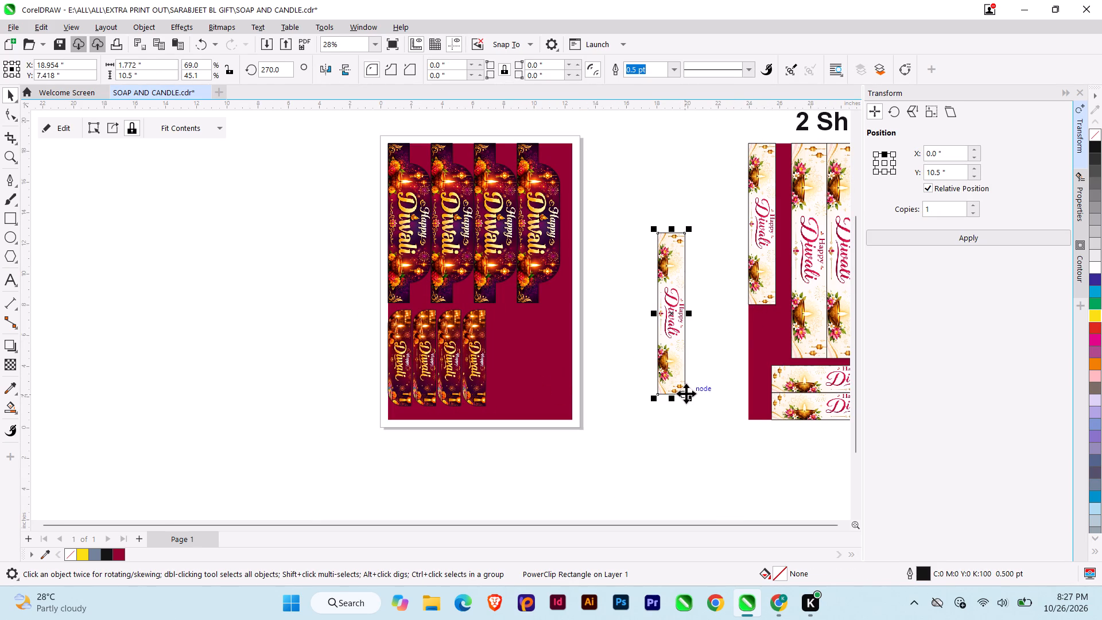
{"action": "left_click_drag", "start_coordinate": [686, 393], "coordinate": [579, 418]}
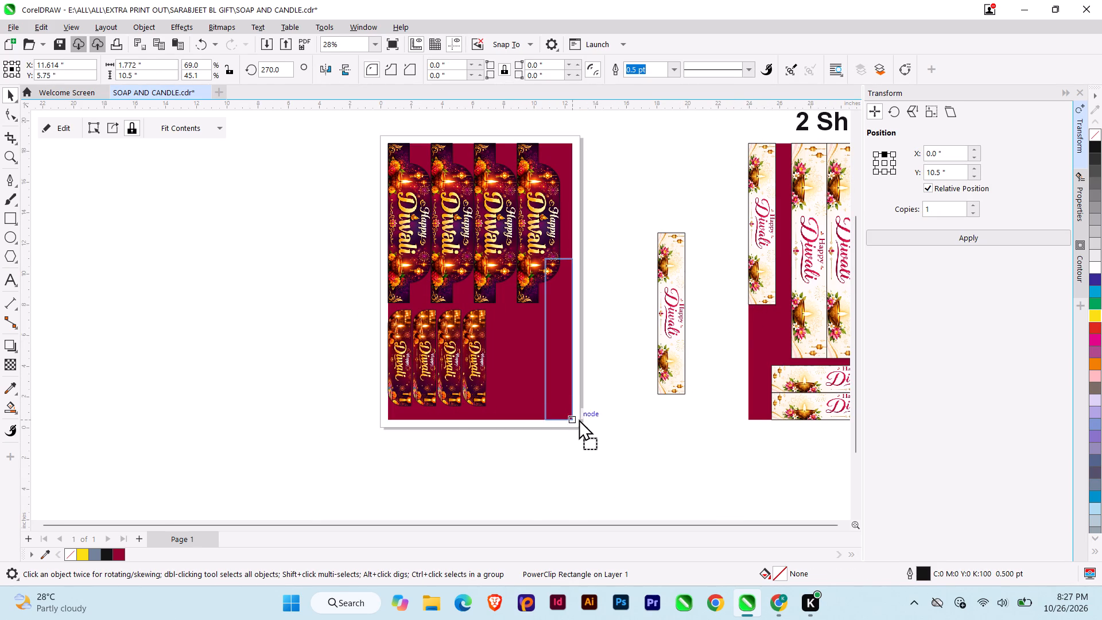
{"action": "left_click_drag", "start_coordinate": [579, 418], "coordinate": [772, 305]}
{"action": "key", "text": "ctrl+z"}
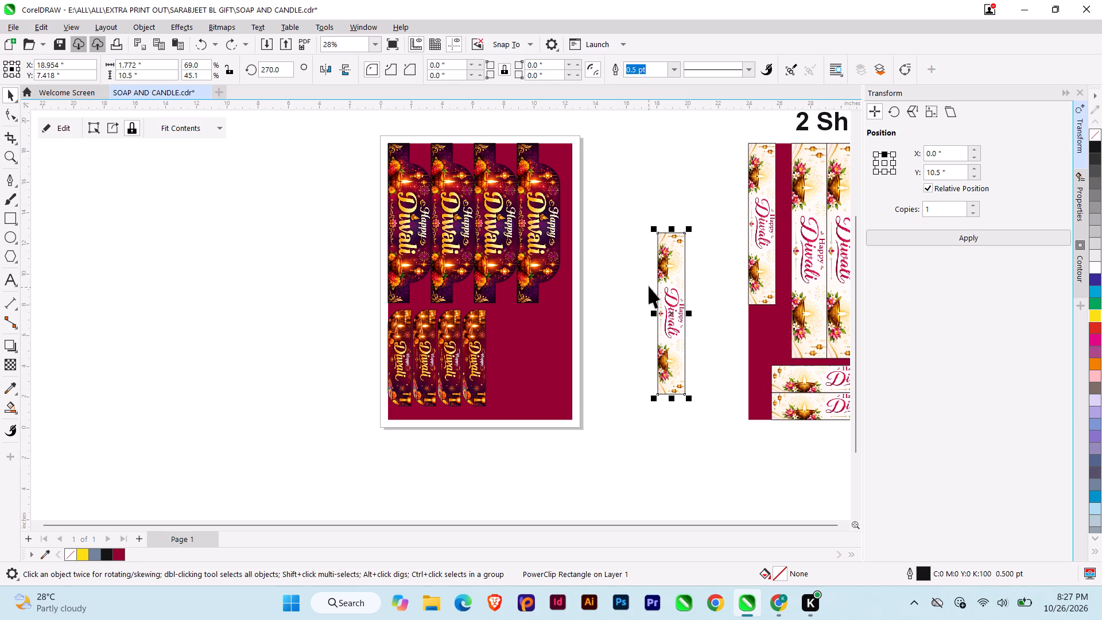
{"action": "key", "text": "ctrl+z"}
Undo the recent layout changes back to the plain 24 pt "2 sheet" label and two vertical light strips on the page.
{"action": "scroll", "coordinate": [643, 290], "scroll_direction": "down", "scroll_amount": 7}
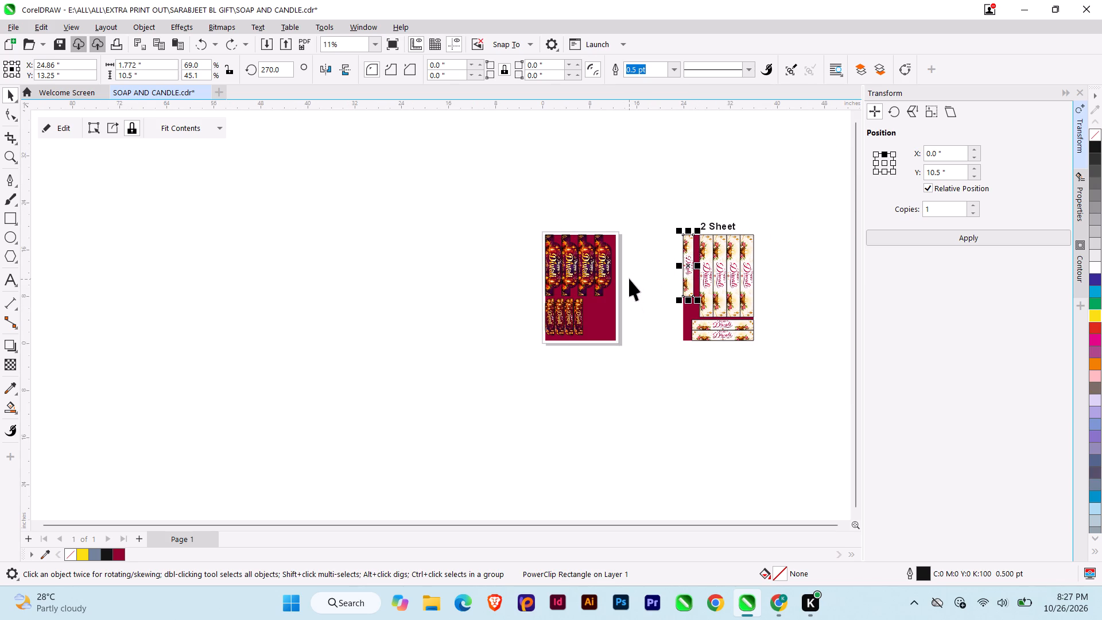
{"action": "key", "text": "ctrl+z"}
{"action": "key", "text": "ctrl+z"}
{"action": "key", "text": "ctrl+z"}
{"action": "key", "text": "ctrl+z"}
{"action": "key", "text": "ctrl+z"}
{"action": "key", "text": "ctrl+z"}
{"action": "key", "text": "ctrl+z"}
{"action": "key", "text": "ctrl+z"}
{"action": "key", "text": "ctrl+z"}
{"action": "key", "text": "ctrl+z"}
{"action": "key", "text": "ctrl+z"}
{"action": "key", "text": "ctrl+z"}
{"action": "key", "text": "ctrl+z"}
{"action": "key", "text": "ctrl+z"}
{"action": "key", "text": "ctrl+z"}
{"action": "key", "text": "ctrl+z"}
{"action": "key", "text": "ctrl+z"}
{"action": "key", "text": "ctrl+z"}
{"action": "key", "text": "ctrl+z"}
{"action": "key", "text": "ctrl+z"}
{"action": "key", "text": "ctrl+z"}
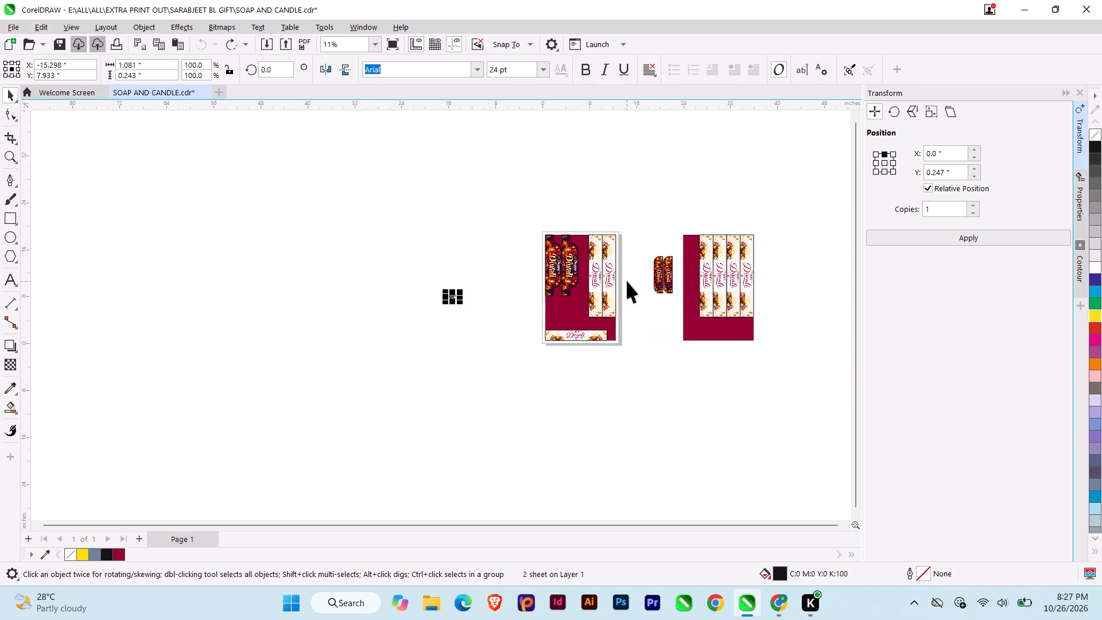
{"action": "key", "text": "ctrl+z"}
{"action": "key", "text": "ctrl+z"}
{"action": "key", "text": "ctrl+z"}
{"action": "key", "text": "ctrl+z"}
{"action": "key", "text": "ctrl+z"}
{"action": "key", "text": "ctrl+z"}
{"action": "key", "text": "ctrl+z"}
{"action": "key", "text": "ctrl+z"}
{"action": "scroll", "coordinate": [639, 276], "scroll_direction": "up", "scroll_amount": 4}
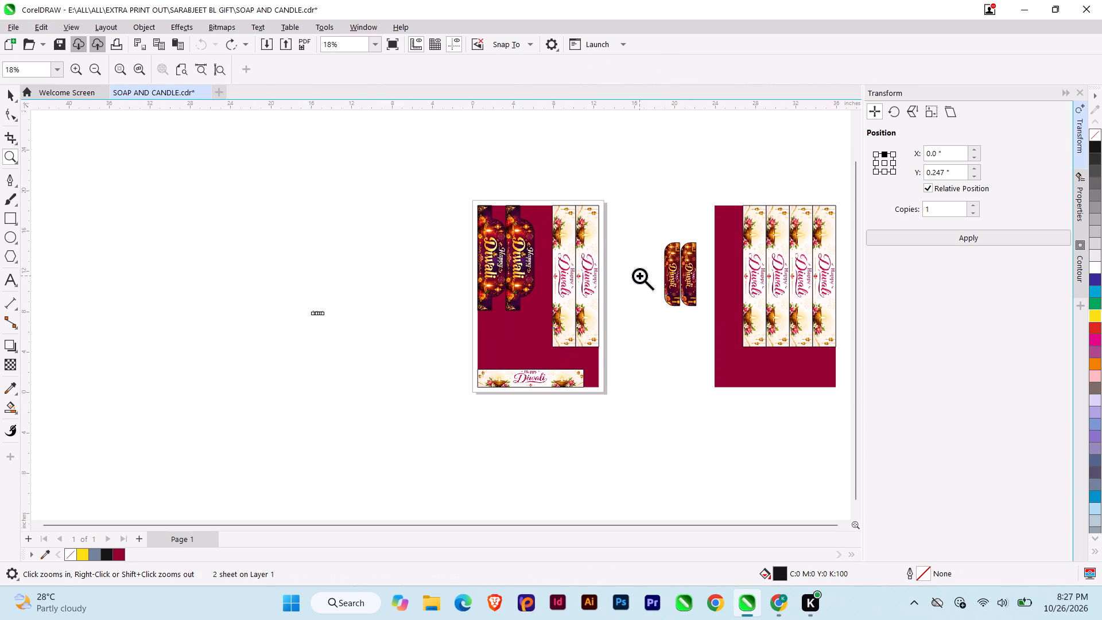
Delete the inner of the two vertical light strips on the original page's maroon sheet.
{"action": "key", "text": "ctrl+space"}
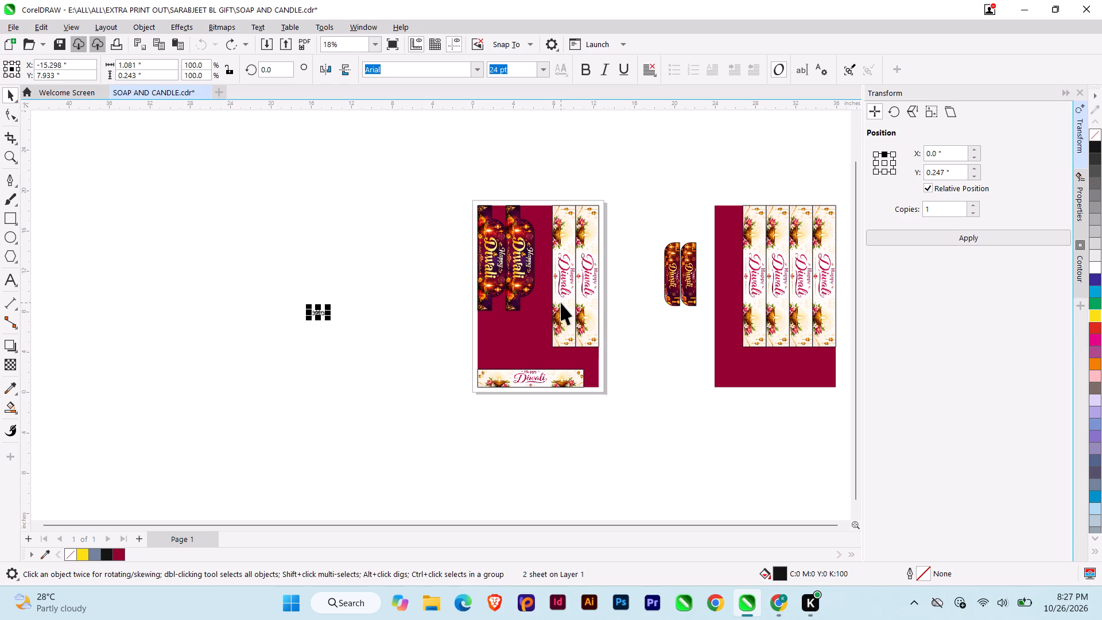
{"action": "left_click", "coordinate": [562, 301]}
{"action": "key", "text": "Delete"}
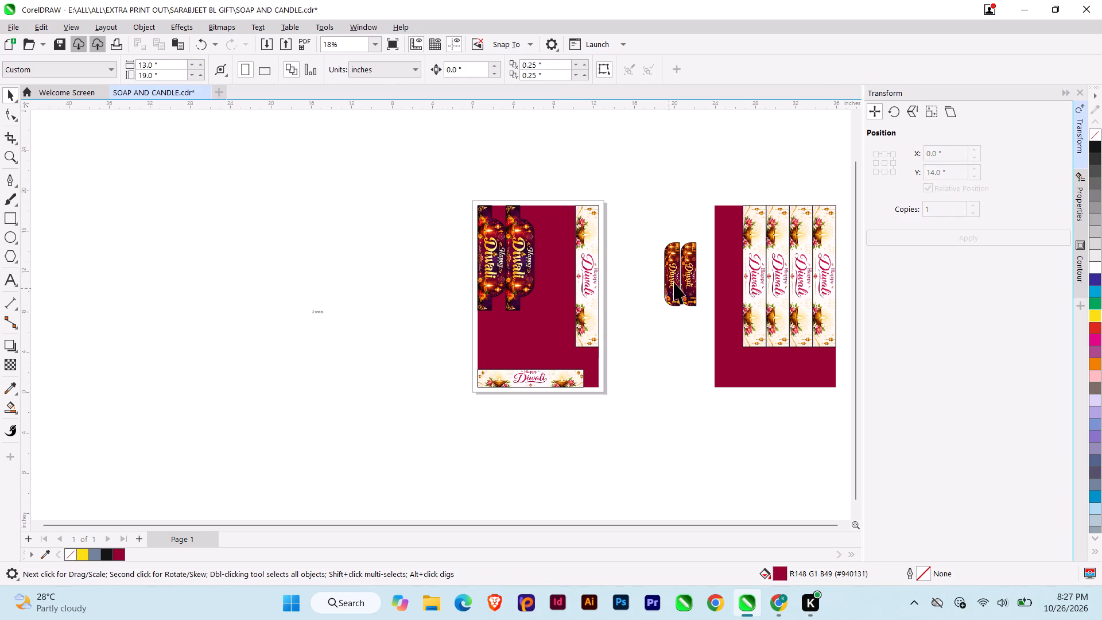
Move the two small rounded dark strips onto the original sheet, between the shaped panels and the vertical light strip.
{"action": "left_click_drag", "start_coordinate": [643, 228], "coordinate": [734, 355]}
{"action": "left_click_drag", "start_coordinate": [685, 281], "coordinate": [549, 317]}
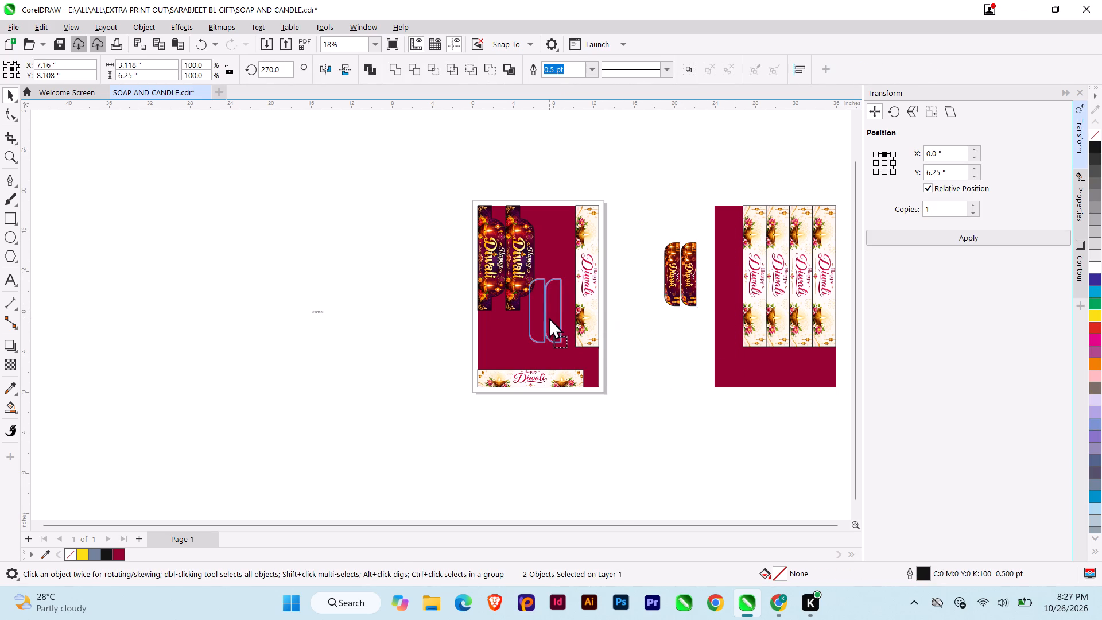
{"action": "left_click_drag", "start_coordinate": [549, 317], "coordinate": [554, 326]}
{"action": "left_click", "coordinate": [688, 235]}
Delete the copied maroon sheet with its four light strips, along with the small "2 sheet" label.
{"action": "left_click_drag", "start_coordinate": [676, 153], "coordinate": [867, 428]}
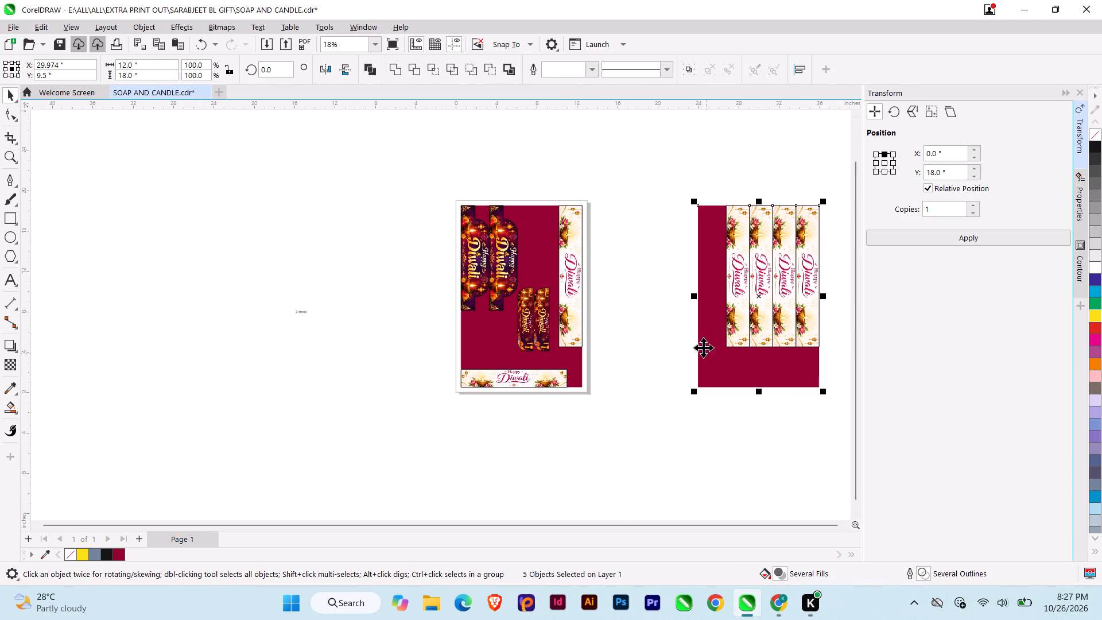
{"action": "key", "text": "Delete"}
{"action": "left_click_drag", "start_coordinate": [267, 257], "coordinate": [348, 337]}
{"action": "key", "text": "Delete"}
{"action": "scroll", "coordinate": [512, 204], "scroll_direction": "up", "scroll_amount": 3}
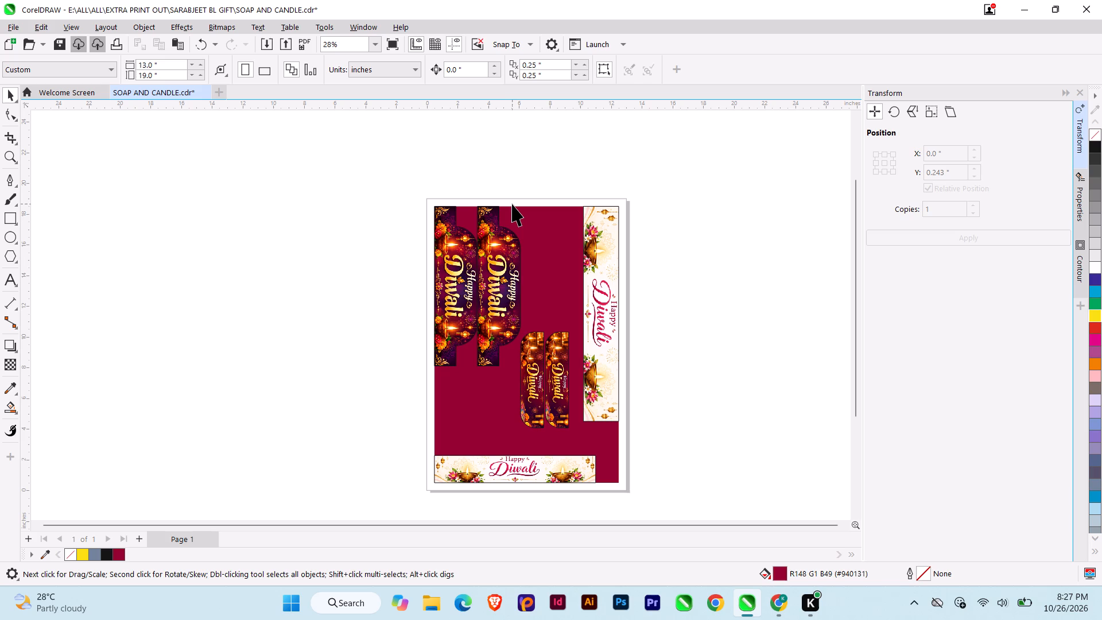
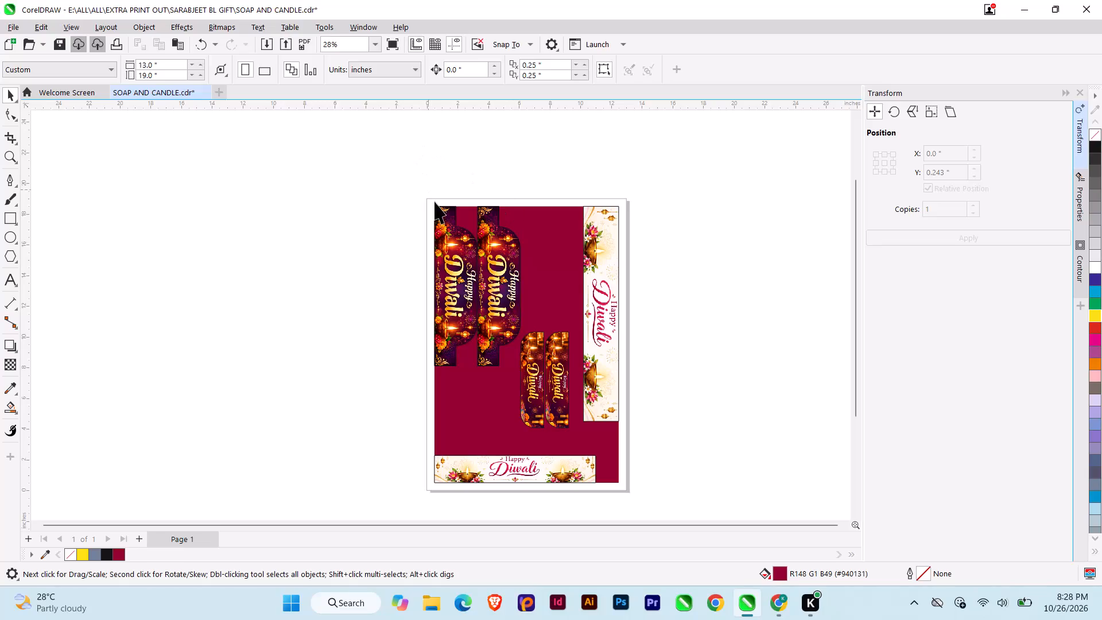
Duplicate the whole maroon sheet layout with all its Diwali pieces onto the empty area beside the page.
{"action": "left_click_drag", "start_coordinate": [424, 182], "coordinate": [689, 522]}
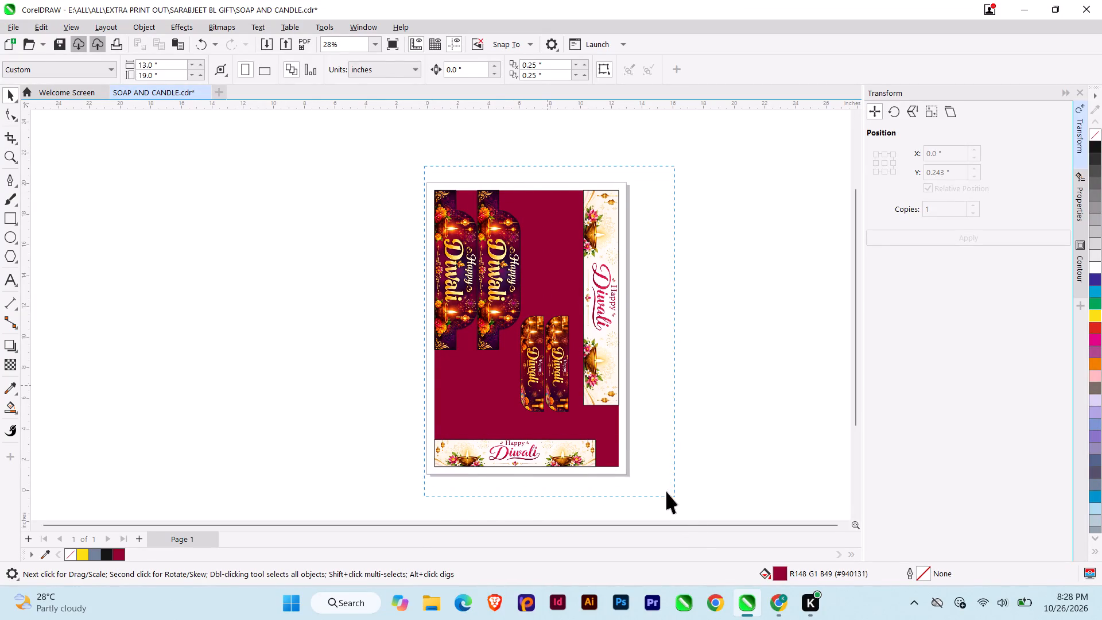
{"action": "left_click_drag", "start_coordinate": [504, 376], "coordinate": [788, 373]}
{"action": "right_click", "coordinate": [788, 373], "text": "ctrl"}
{"action": "middle_click_drag", "start_coordinate": [715, 367], "coordinate": [418, 350]}
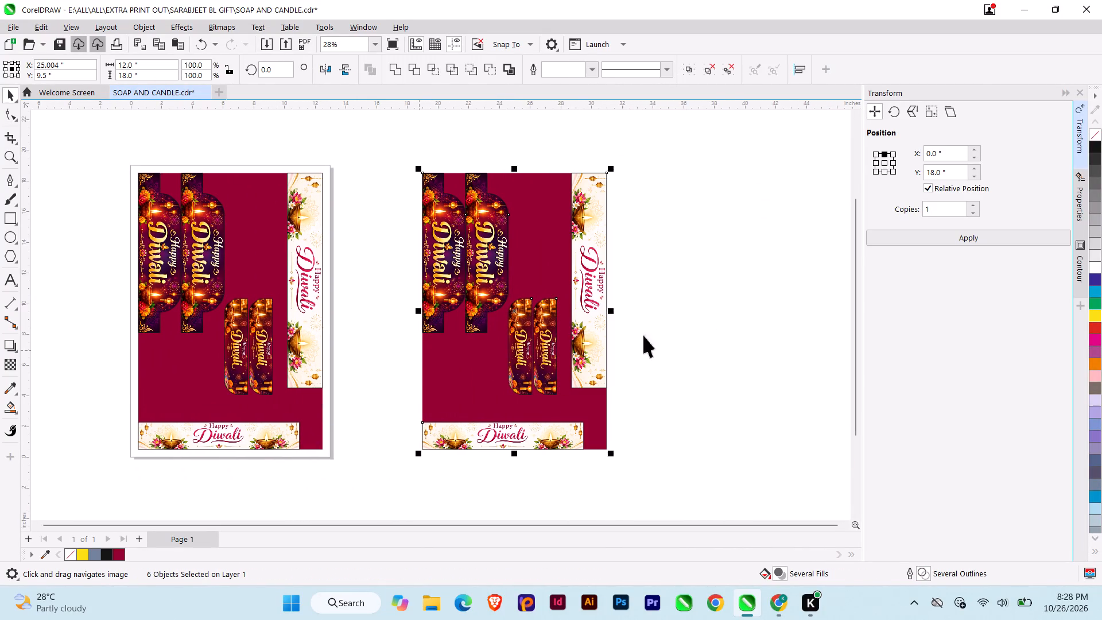
Move the two small rounded dark strips off the copied sheet onto the empty area beside it.
{"action": "left_click", "coordinate": [727, 317]}
{"action": "left_click", "coordinate": [538, 337]}
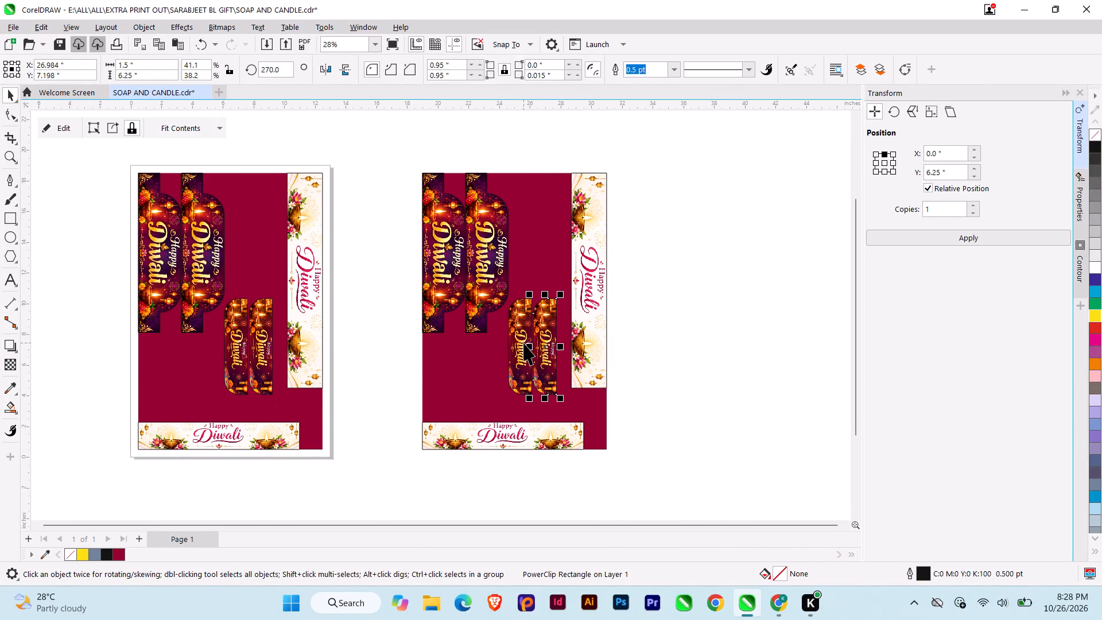
{"action": "left_click", "coordinate": [523, 343], "text": "shift"}
{"action": "left_click_drag", "start_coordinate": [524, 333], "coordinate": [762, 335]}
Duplicate the copied sheet's vertical light strip edge to edge on its inner side, toward the shaped panels.
{"action": "left_click", "coordinate": [592, 306]}
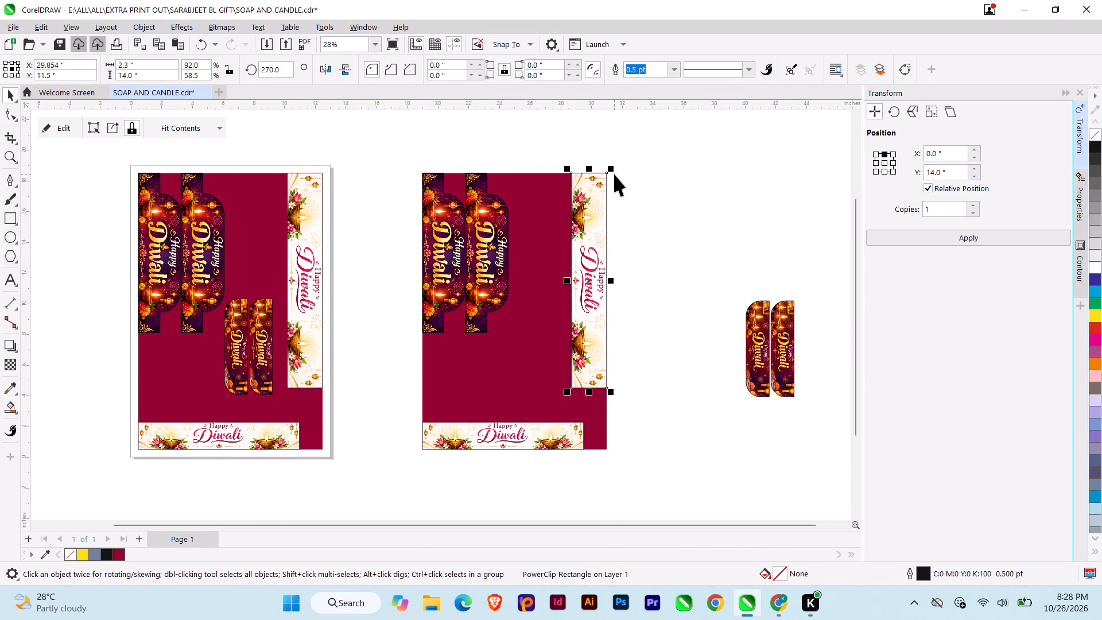
{"action": "left_click_drag", "start_coordinate": [608, 172], "coordinate": [573, 183]}
{"action": "right_click", "coordinate": [573, 183], "text": "ctrl"}
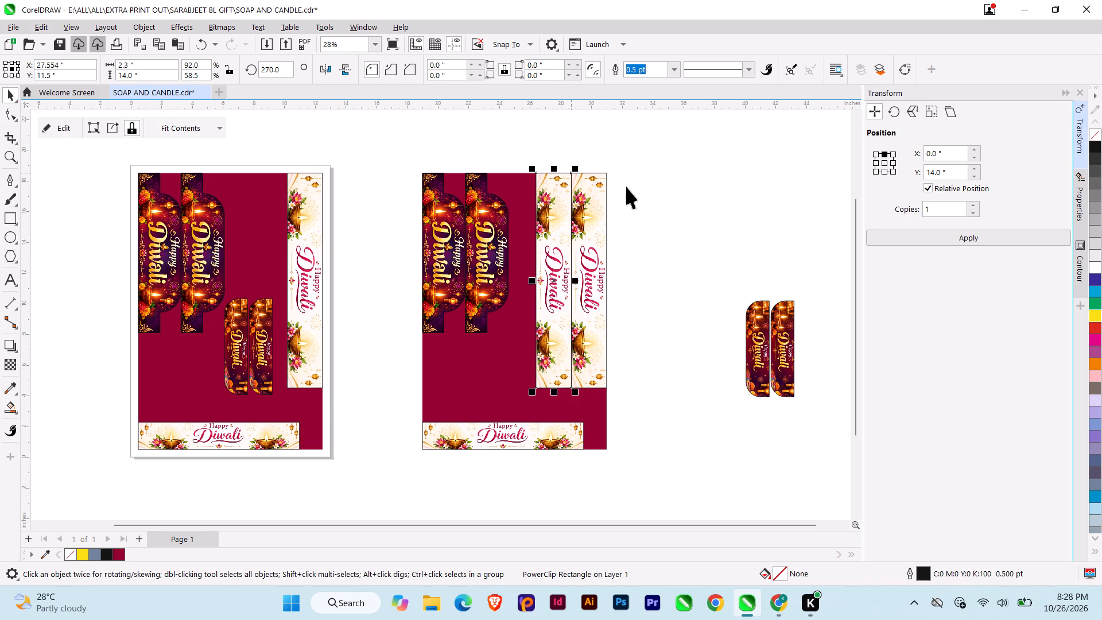
{"action": "left_click", "coordinate": [639, 192]}
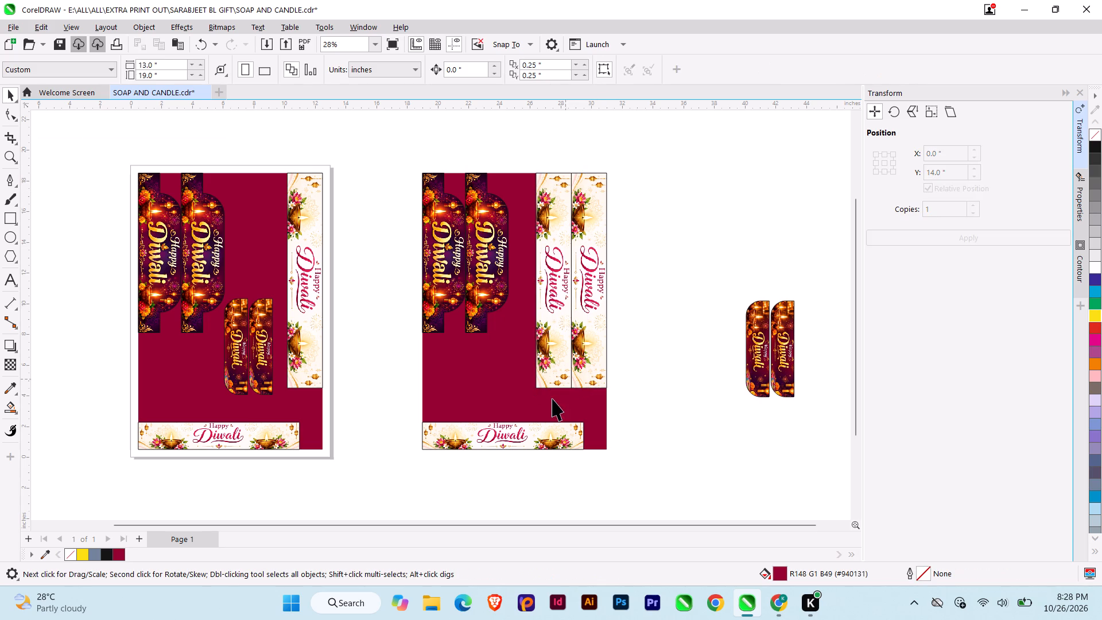
Align the horizontal light strip with the right edge of the copied maroon sheet.
{"action": "left_click", "coordinate": [532, 431]}
{"action": "left_click", "coordinate": [606, 424], "text": "shift"}
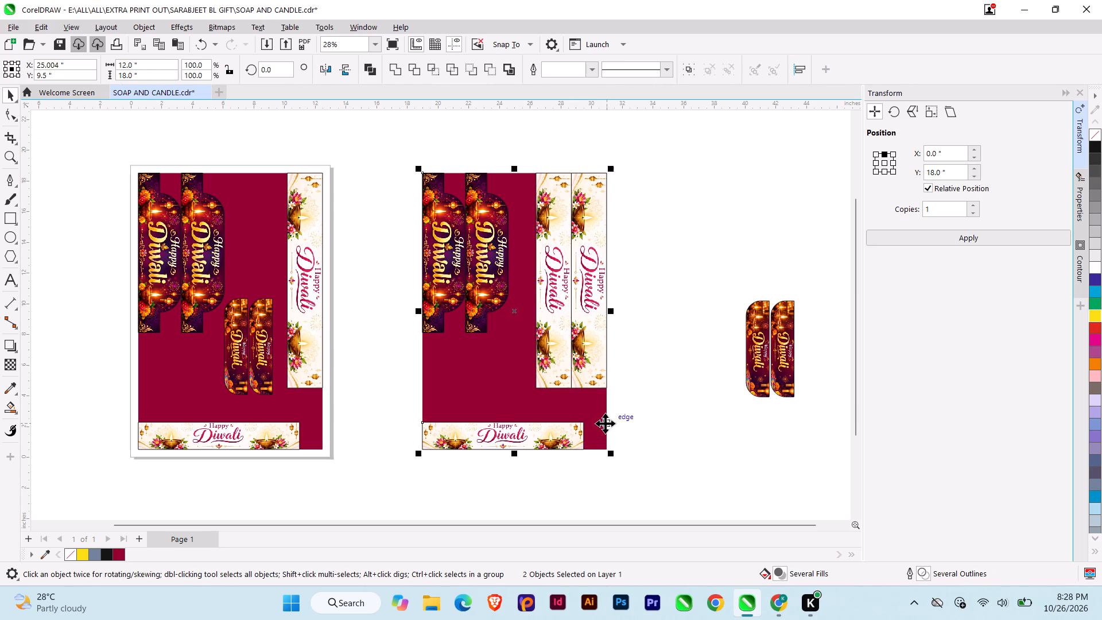
{"action": "key", "text": "l"}
{"action": "left_click", "coordinate": [653, 391]}
{"action": "left_click", "coordinate": [543, 438]}
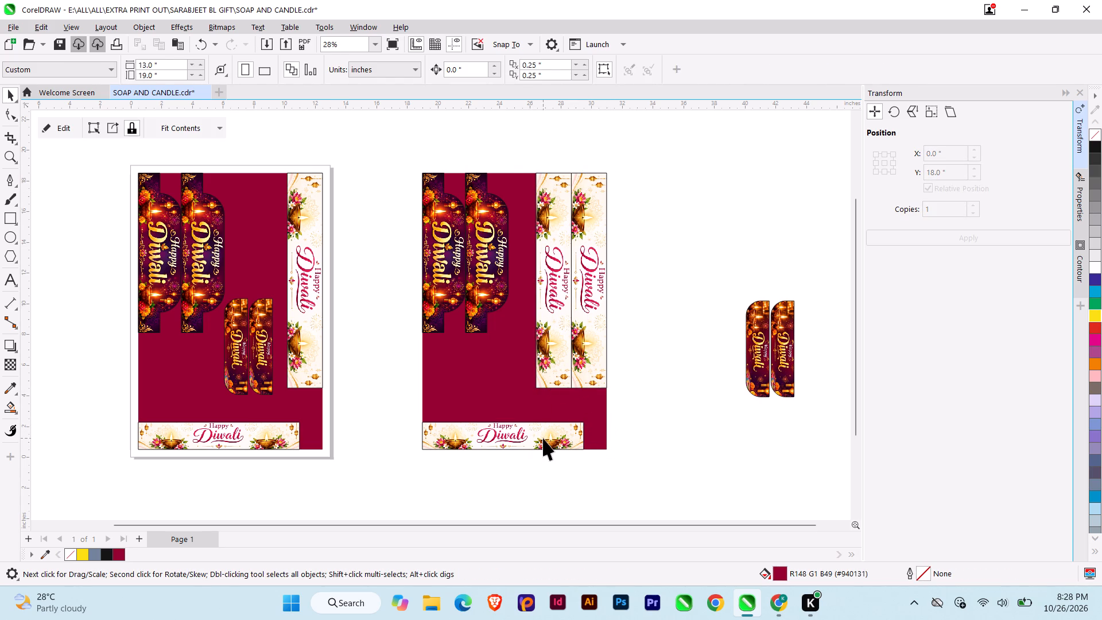
{"action": "left_click", "coordinate": [535, 402], "text": "shift"}
{"action": "key", "text": "r"}
{"action": "key", "text": "Escape"}
Duplicate the copied sheet's horizontal light strip directly above itself, edge to edge.
{"action": "left_click", "coordinate": [592, 443]}
{"action": "scroll", "coordinate": [593, 441], "scroll_direction": "up", "scroll_amount": 6}
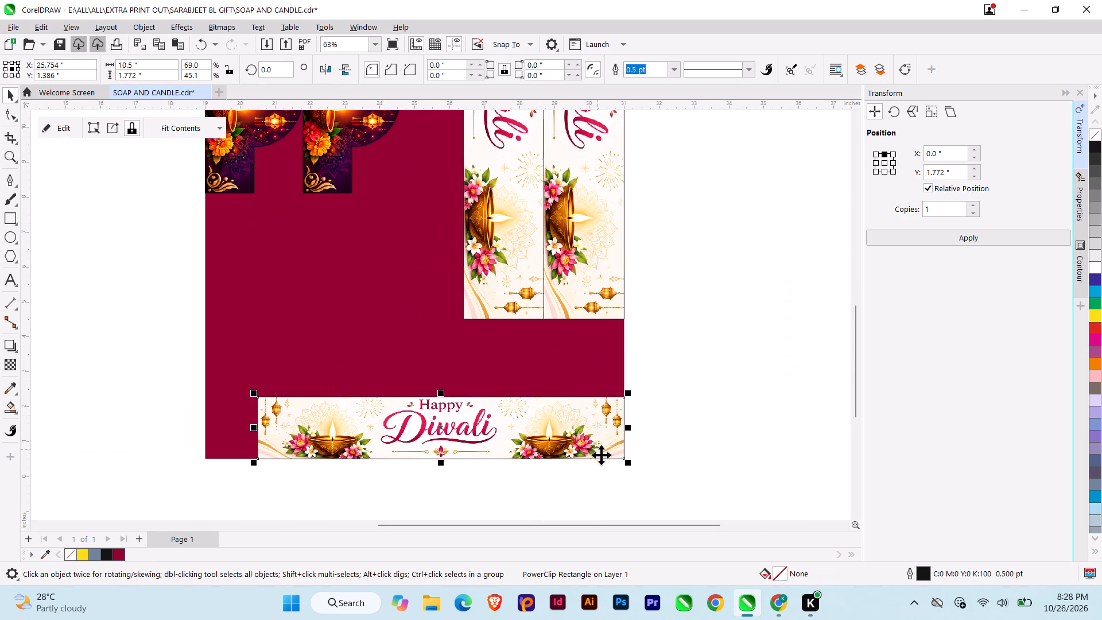
{"action": "left_click_drag", "start_coordinate": [602, 457], "coordinate": [593, 394]}
{"action": "right_click", "coordinate": [593, 394], "text": "ctrl"}
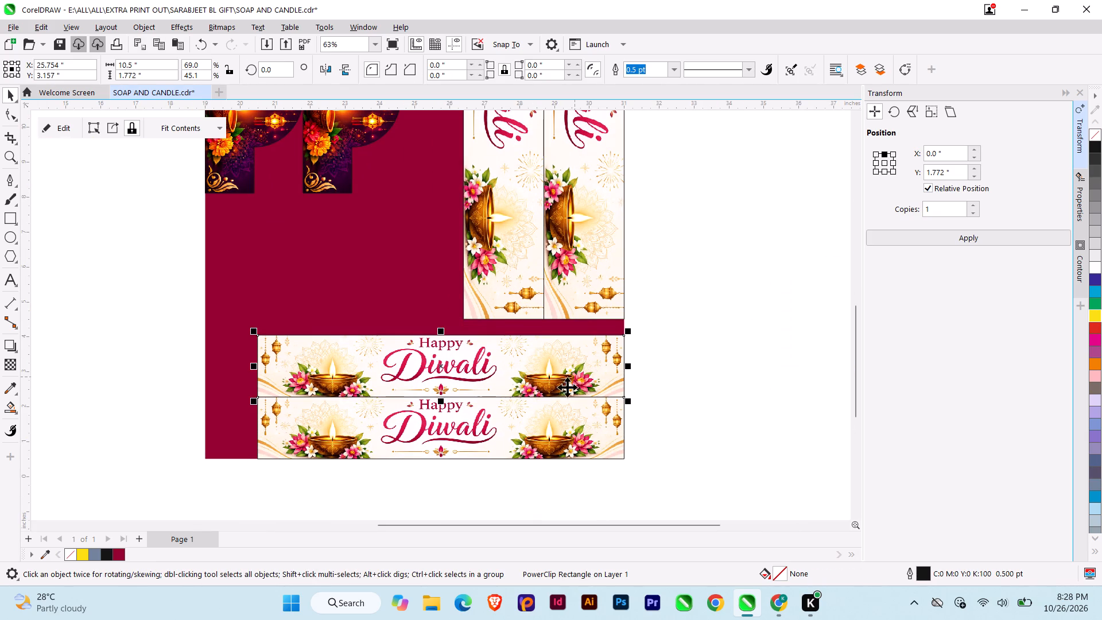
{"action": "left_click", "coordinate": [553, 435], "text": "shift"}
{"action": "left_click", "coordinate": [665, 336]}
Bring the two small dark strips back onto the copied sheet, rotated to horizontal, between the shaped panels and the horizontal light strips.
{"action": "scroll", "coordinate": [626, 361], "scroll_direction": "down", "scroll_amount": 2}
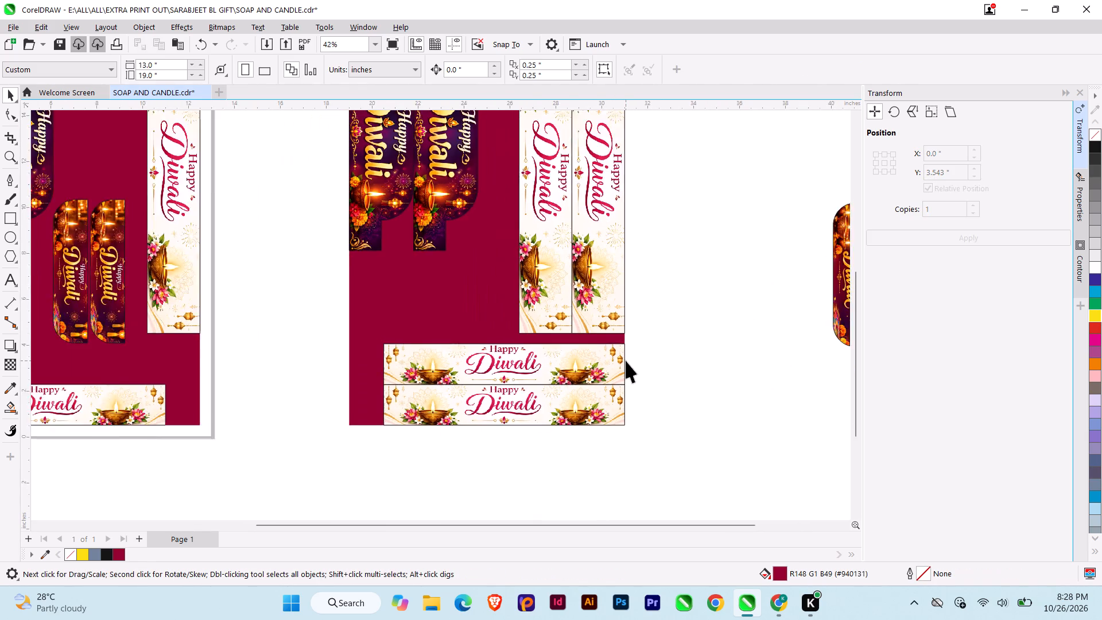
{"action": "scroll", "coordinate": [626, 361], "scroll_direction": "down", "scroll_amount": 4}
{"action": "left_click", "coordinate": [770, 295]}
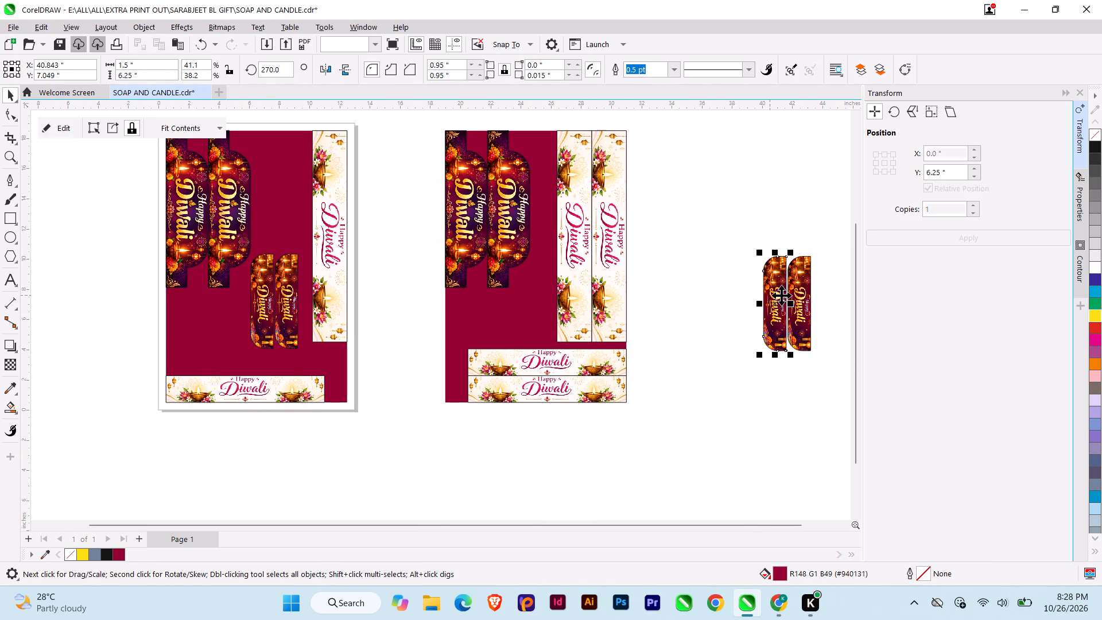
{"action": "left_click", "coordinate": [806, 295], "text": "shift"}
{"action": "left_click_drag", "start_coordinate": [806, 296], "coordinate": [491, 313]}
{"action": "left_click", "coordinate": [491, 313]}
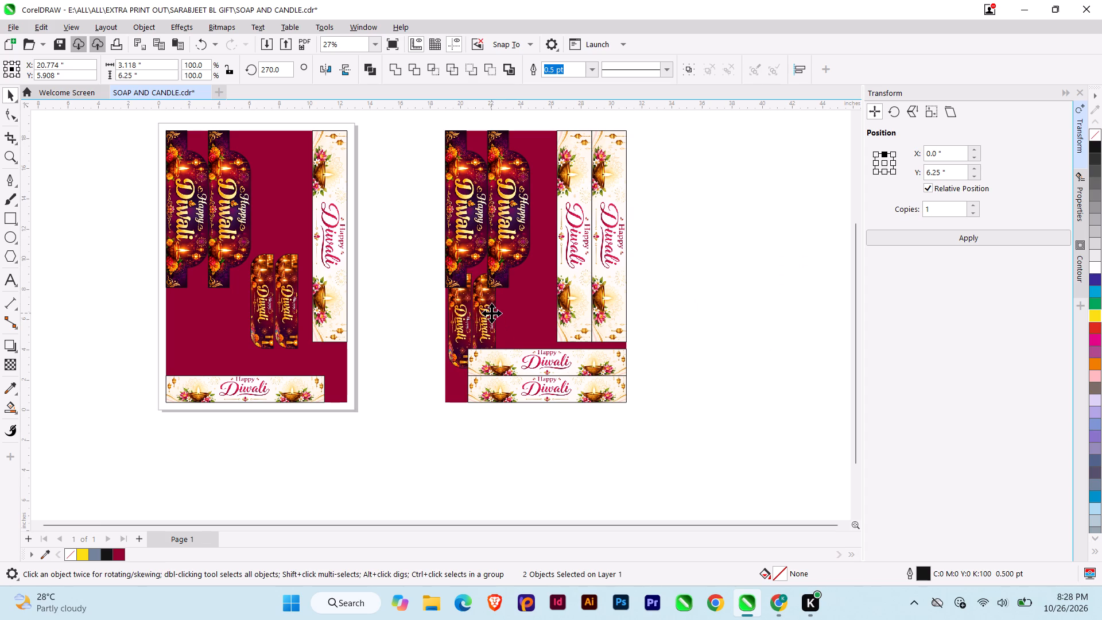
{"action": "left_click_drag", "start_coordinate": [505, 268], "coordinate": [532, 350]}
{"action": "left_click", "coordinate": [495, 336]}
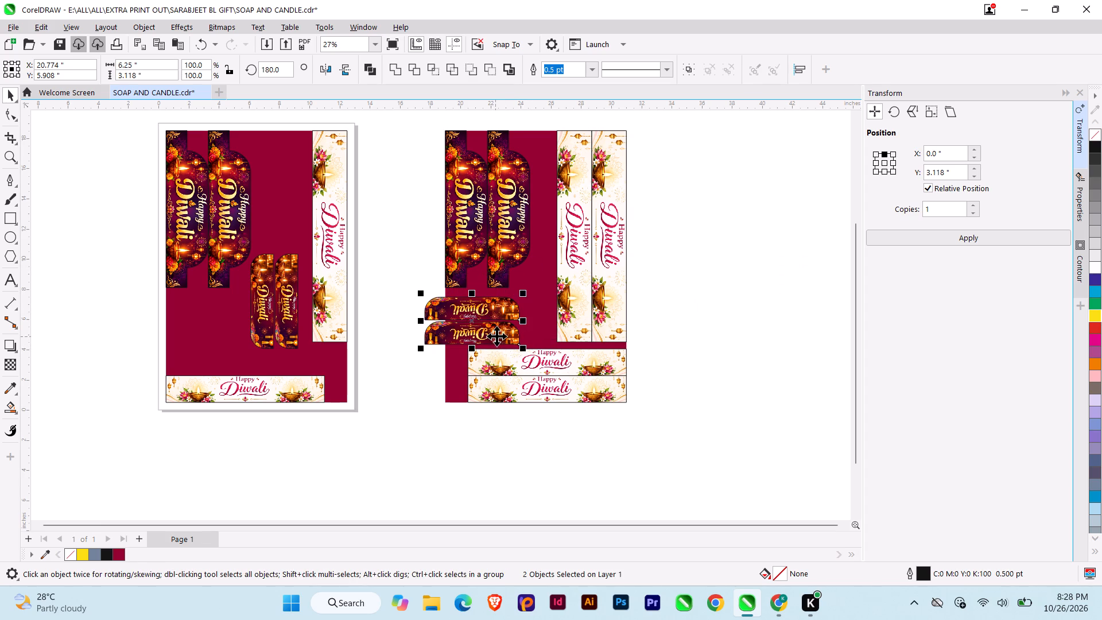
{"action": "left_click_drag", "start_coordinate": [498, 336], "coordinate": [528, 330]}
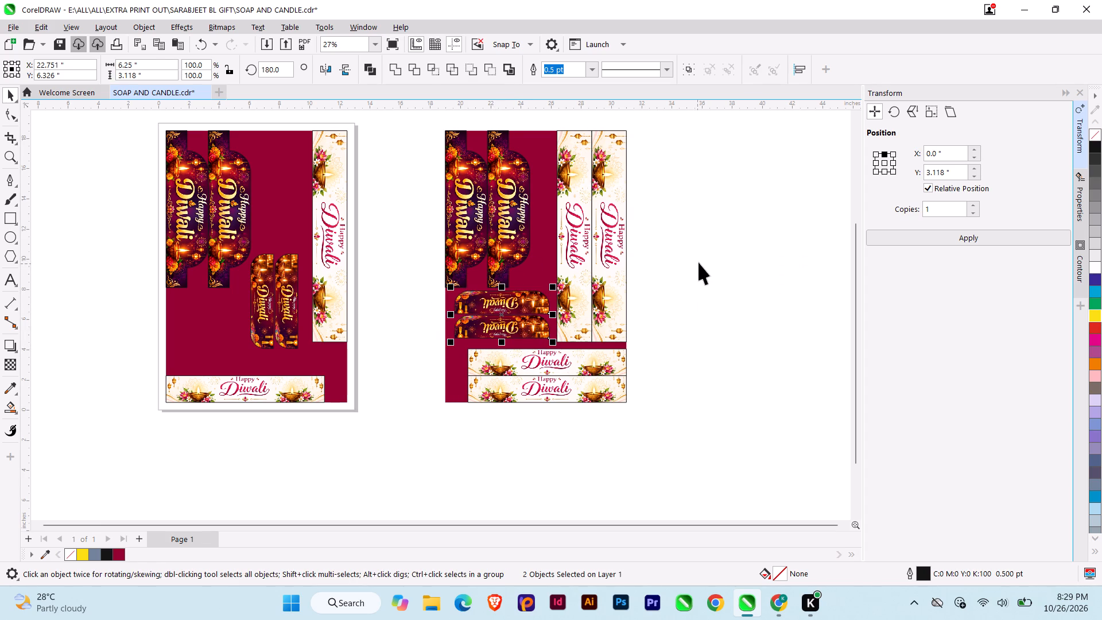
{"action": "left_click", "coordinate": [699, 263]}
Add a copy of the upper small dark strip rotated to vertical, keeping the two horizontal strips in place.
{"action": "left_click", "coordinate": [533, 294]}
{"action": "left_click", "coordinate": [525, 297]}
{"action": "left_click_drag", "start_coordinate": [555, 285], "coordinate": [536, 346]}
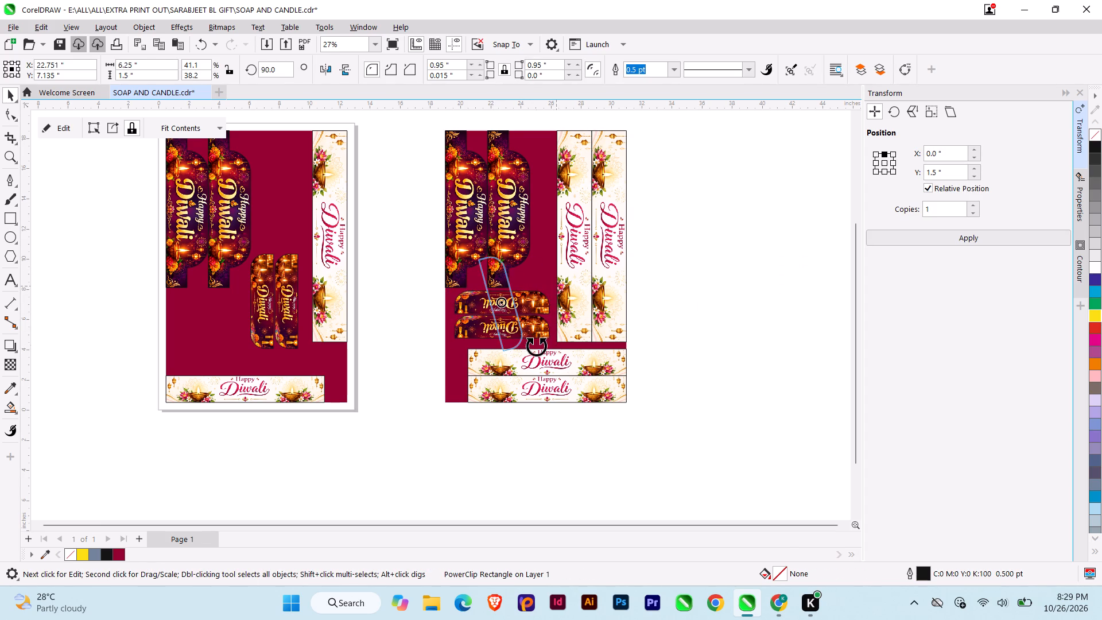
{"action": "left_click_drag", "start_coordinate": [536, 346], "coordinate": [524, 355]}
{"action": "right_click", "coordinate": [524, 355], "text": "ctrl"}
{"action": "left_click", "coordinate": [776, 302]}
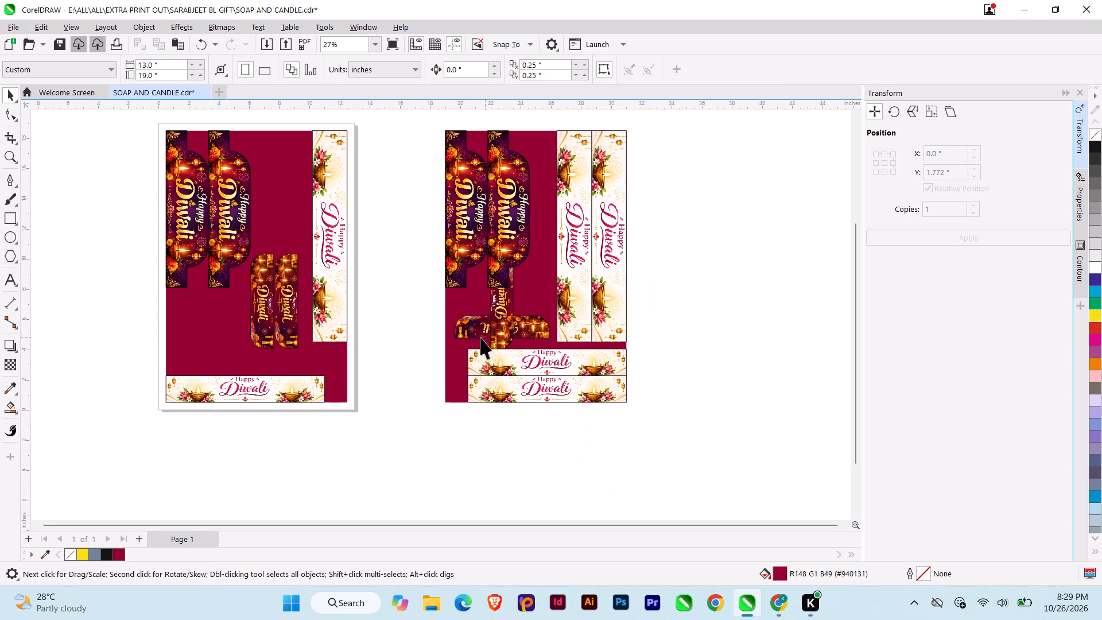
{"action": "left_click", "coordinate": [497, 325]}
{"action": "key", "text": "ctrl+x"}
{"action": "key", "text": "ctrl+z"}
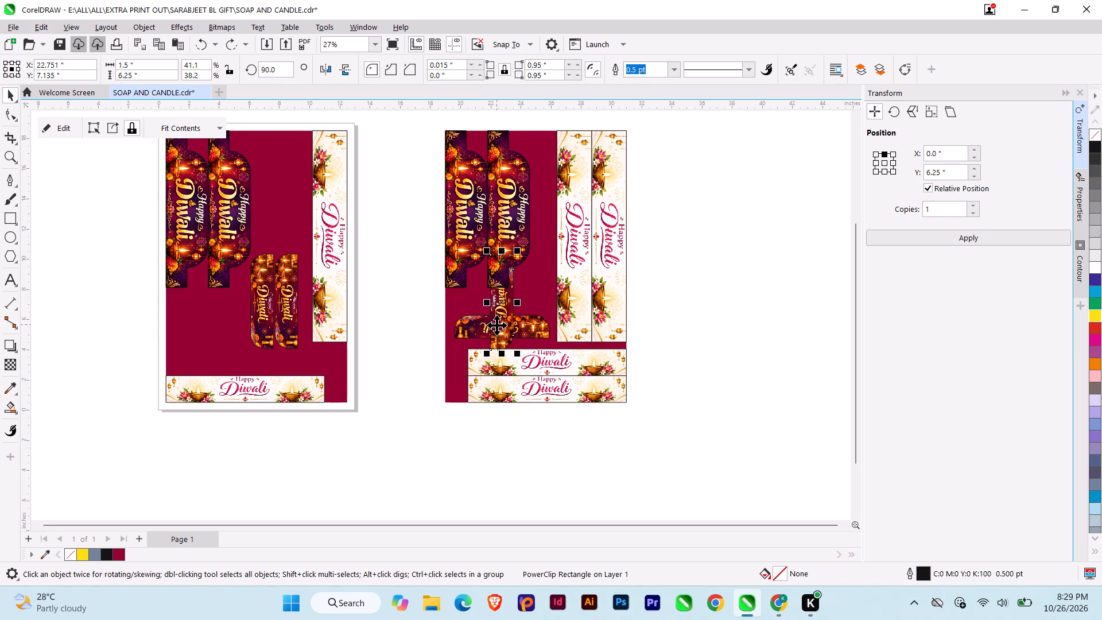
{"action": "key", "text": "ctrl+z"}
{"action": "key", "text": "ctrl+v"}
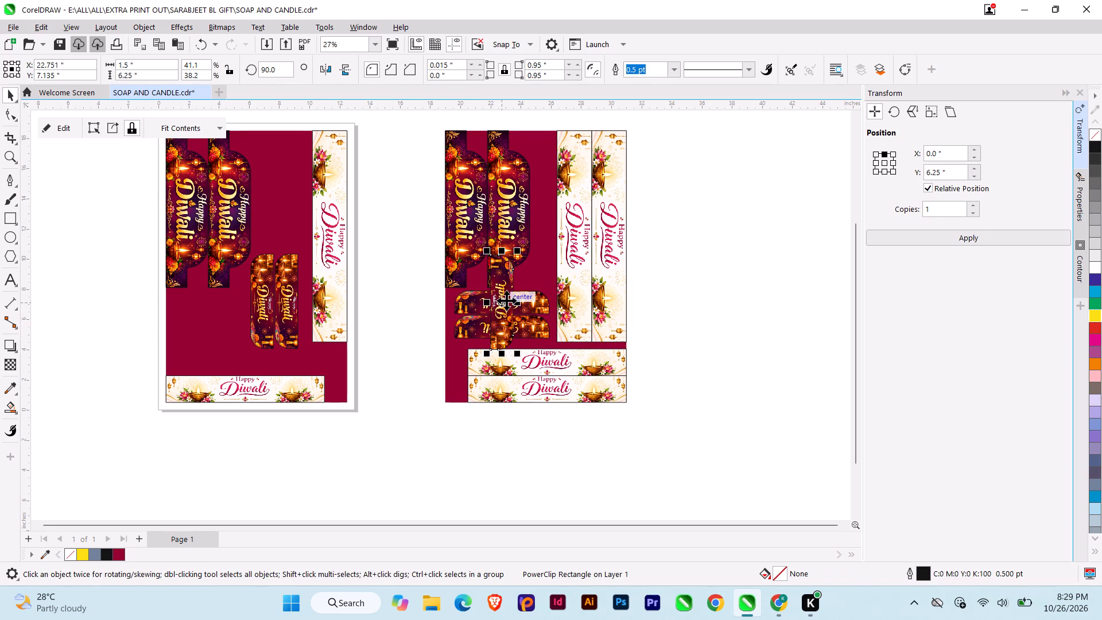
Move the vertical small dark strip between the second shaped panel and the inner vertical light strip, aligned with the copied sheet's top edge.
{"action": "key", "text": "ctrl+space"}
{"action": "key", "text": "ctrl+space"}
{"action": "left_click_drag", "start_coordinate": [498, 285], "coordinate": [554, 216]}
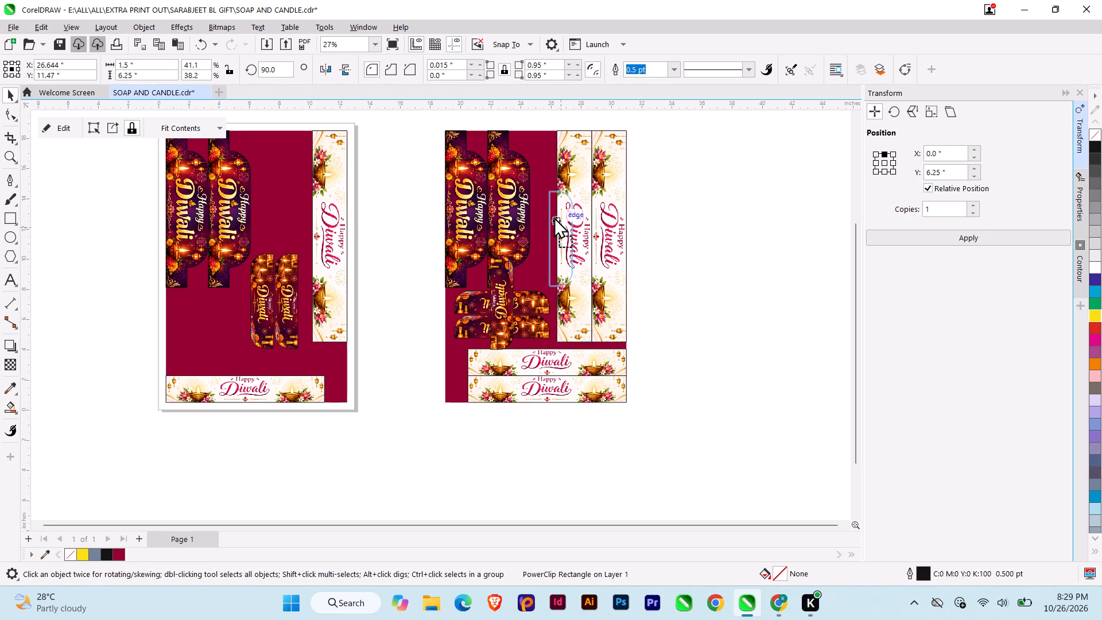
{"action": "left_click_drag", "start_coordinate": [554, 216], "coordinate": [540, 199]}
{"action": "middle_click_drag", "start_coordinate": [541, 186], "coordinate": [539, 250]}
{"action": "scroll", "coordinate": [538, 247], "scroll_direction": "up", "scroll_amount": 3}
{"action": "left_click", "coordinate": [533, 208], "text": "shift"}
{"action": "key", "text": "t"}
{"action": "key", "text": "Escape"}
{"action": "left_click", "coordinate": [547, 212]}
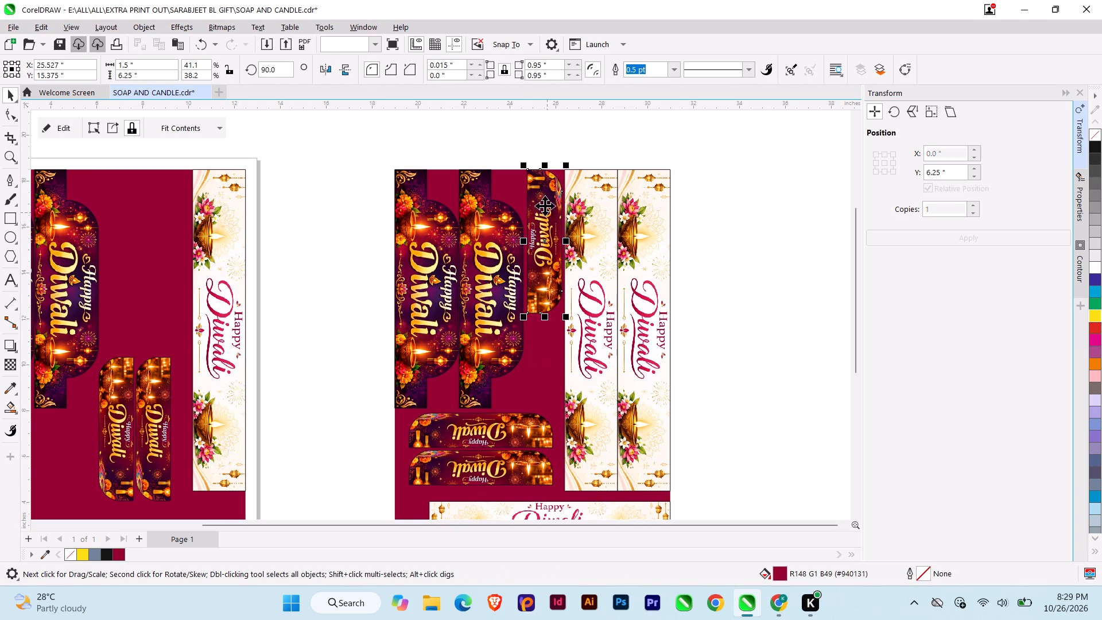
Align both horizontal small dark strips with the left edge of the copied maroon sheet.
{"action": "left_click", "coordinate": [515, 425]}
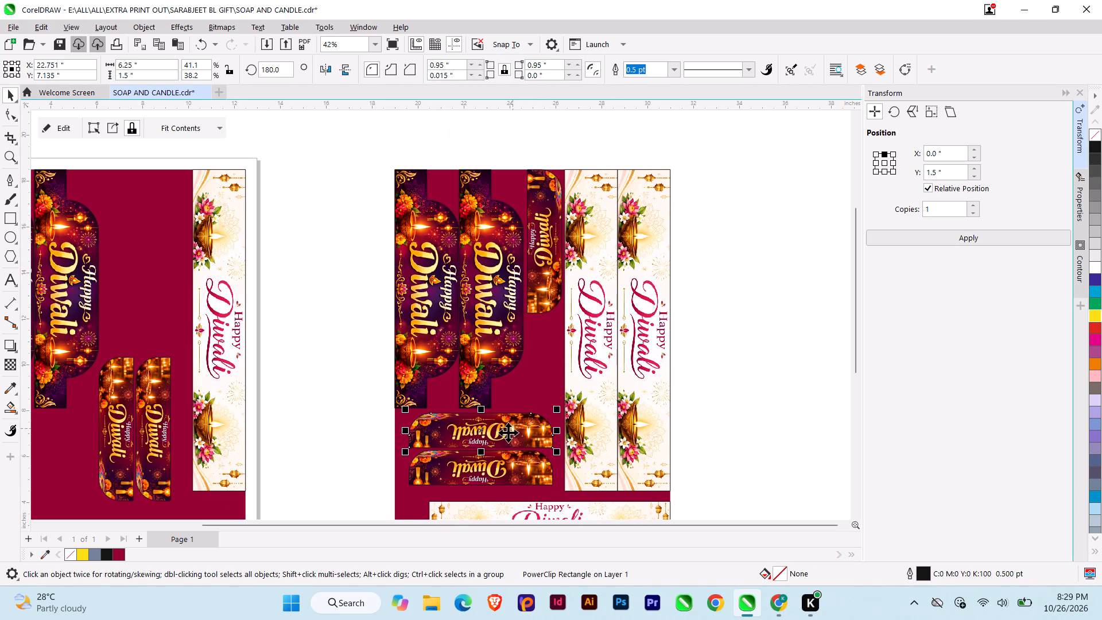
{"action": "left_click", "coordinate": [496, 459], "text": "shift"}
{"action": "middle_click_drag", "start_coordinate": [495, 449], "coordinate": [565, 331]}
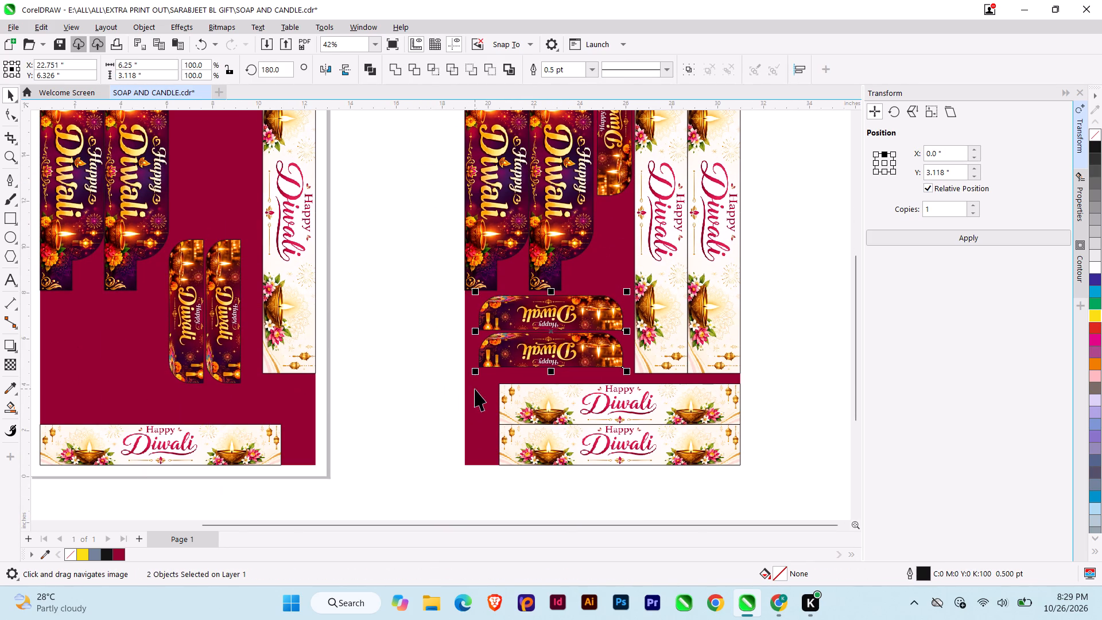
{"action": "left_click", "coordinate": [475, 389], "text": "shift"}
{"action": "key", "text": "l"}
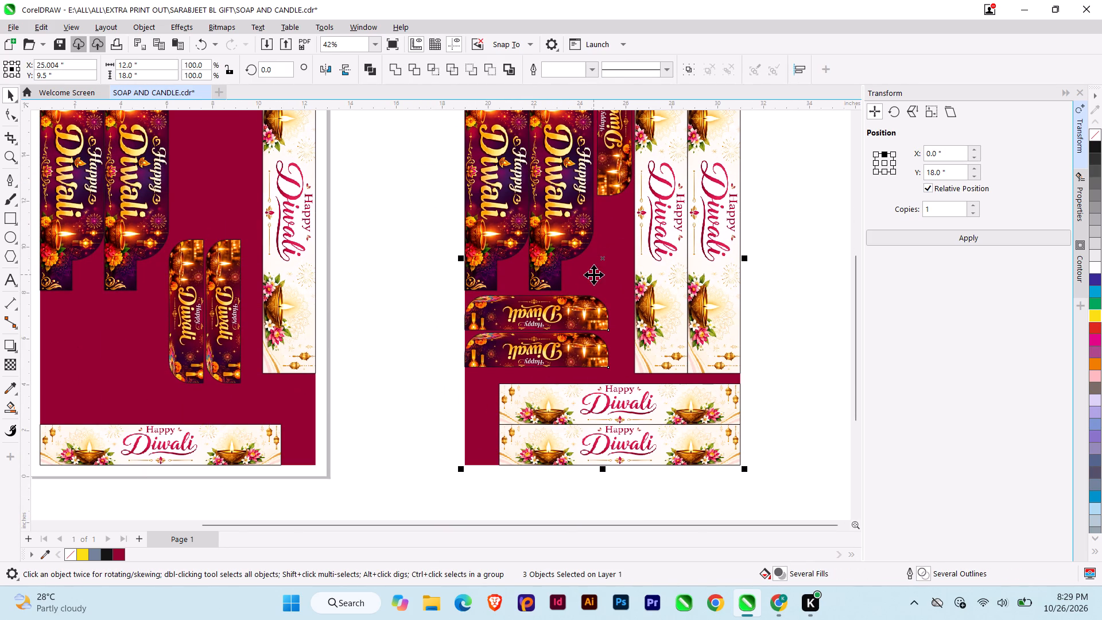
{"action": "key", "text": "Escape"}
Lower the two horizontal small dark strips so they stack edge to edge directly on top of the horizontal light strips.
{"action": "left_click", "coordinate": [608, 162]}
{"action": "left_click", "coordinate": [549, 358]}
{"action": "scroll", "coordinate": [555, 366], "scroll_direction": "up", "scroll_amount": 3}
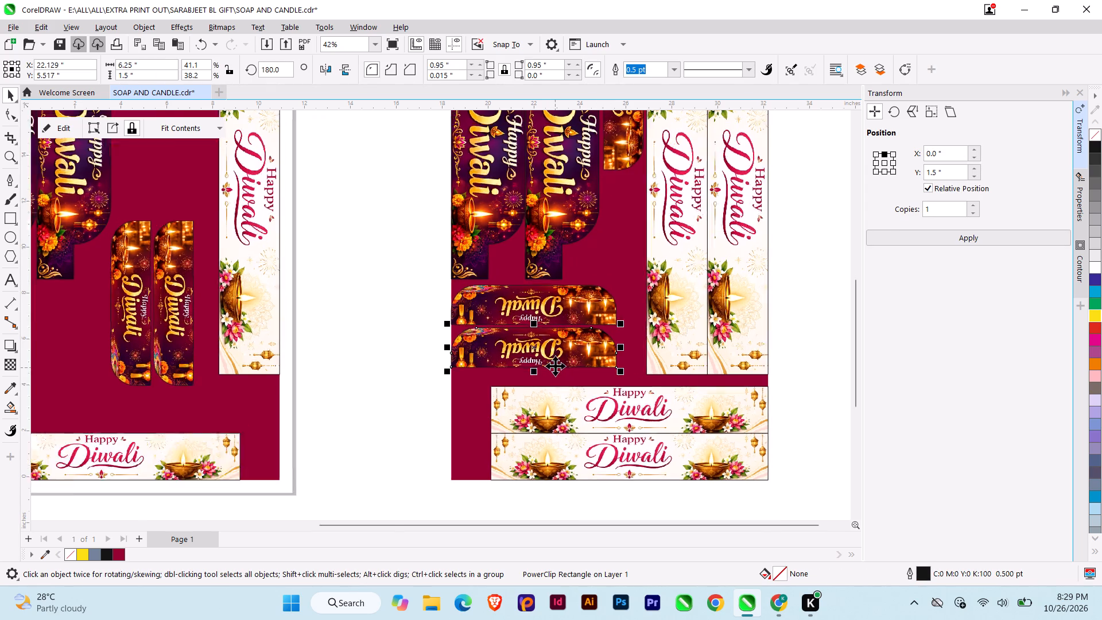
{"action": "scroll", "coordinate": [555, 366], "scroll_direction": "up", "scroll_amount": 1}
{"action": "left_click_drag", "start_coordinate": [557, 366], "coordinate": [562, 396]}
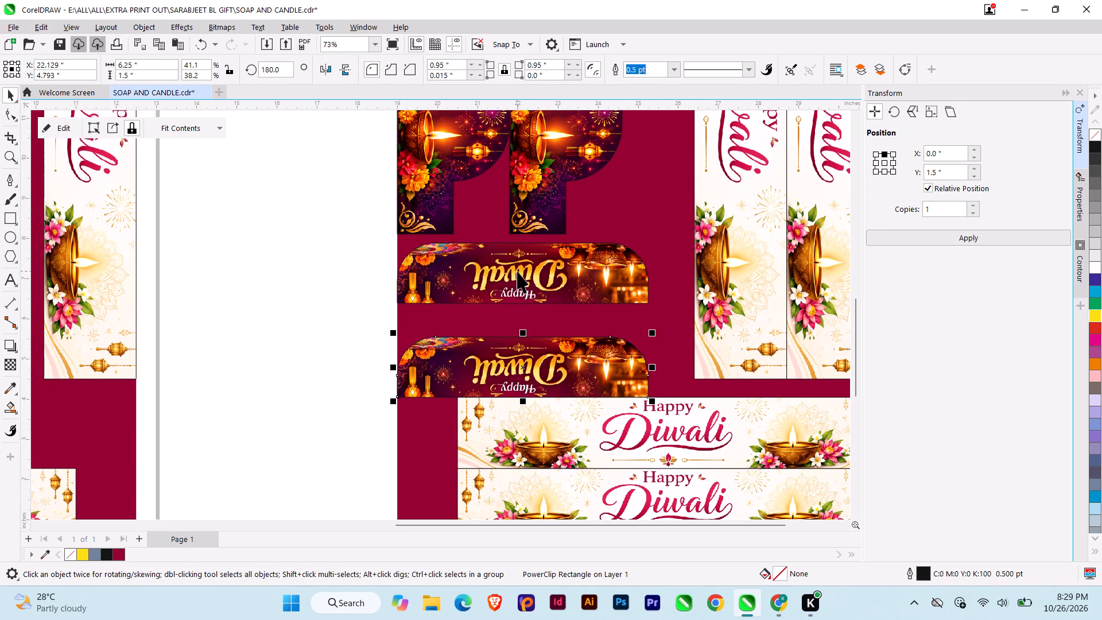
{"action": "left_click", "coordinate": [517, 271]}
{"action": "left_click_drag", "start_coordinate": [541, 302], "coordinate": [544, 338]}
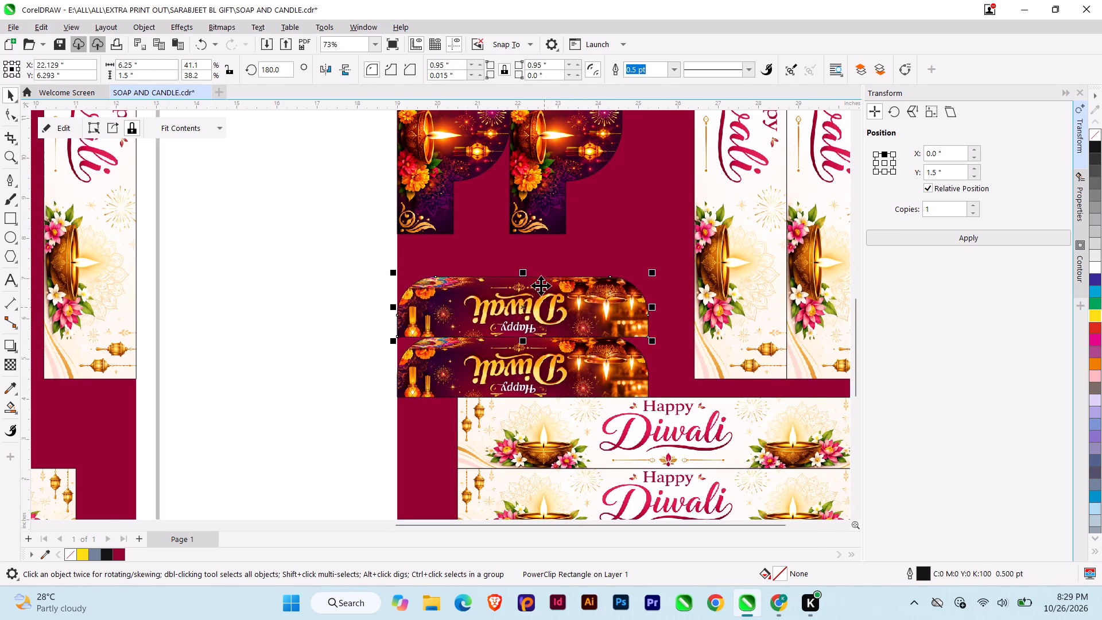
Duplicate the vertical small dark strip directly below itself, end to end, alongside the inner vertical light strip.
{"action": "scroll", "coordinate": [541, 285], "scroll_direction": "down", "scroll_amount": 5}
{"action": "scroll", "coordinate": [569, 259], "scroll_direction": "up", "scroll_amount": 1}
{"action": "middle_click_drag", "start_coordinate": [556, 281], "coordinate": [517, 376]}
{"action": "left_click", "coordinate": [558, 228]}
{"action": "left_click_drag", "start_coordinate": [567, 148], "coordinate": [567, 231]}
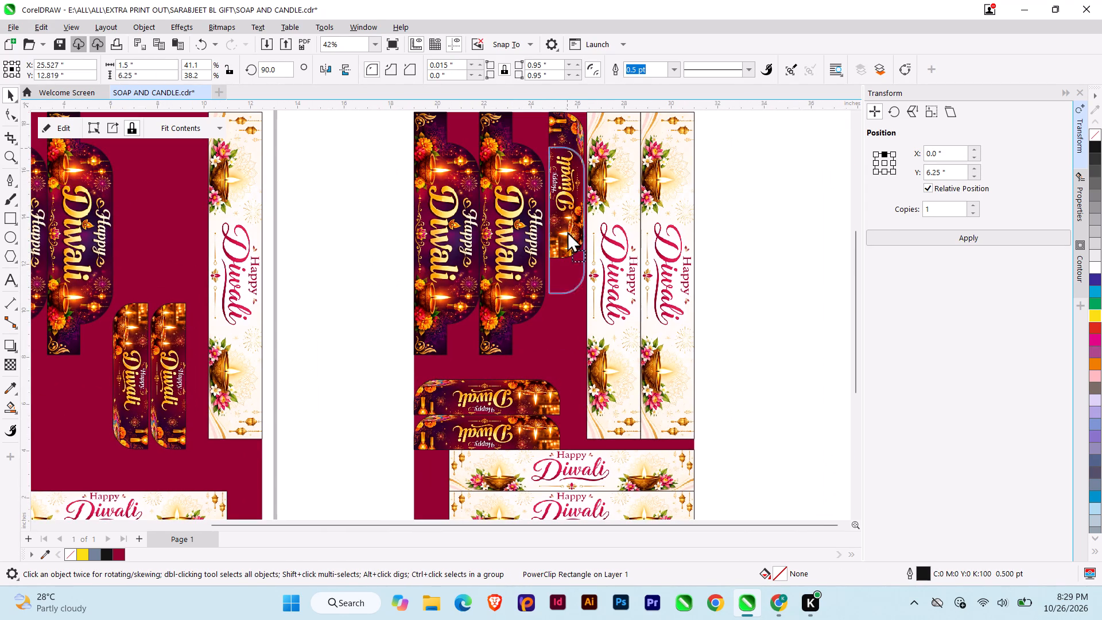
{"action": "left_click_drag", "start_coordinate": [567, 231], "coordinate": [564, 294]}
{"action": "right_click", "coordinate": [564, 294], "text": "ctrl"}
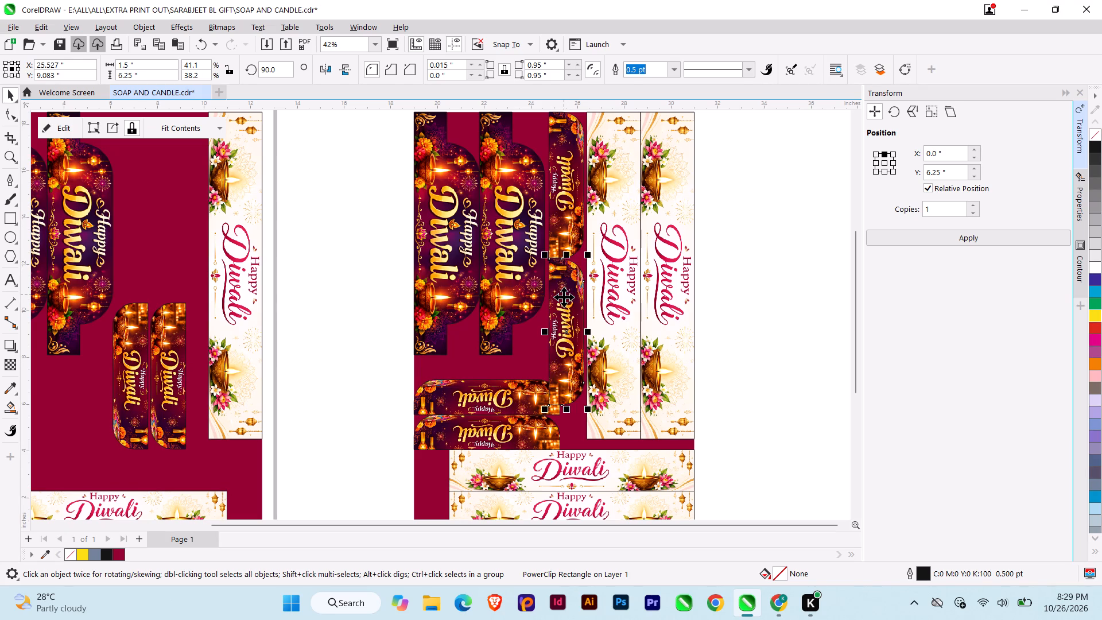
{"action": "scroll", "coordinate": [563, 249], "scroll_direction": "up", "scroll_amount": 1}
{"action": "scroll", "coordinate": [562, 249], "scroll_direction": "down", "scroll_amount": 2}
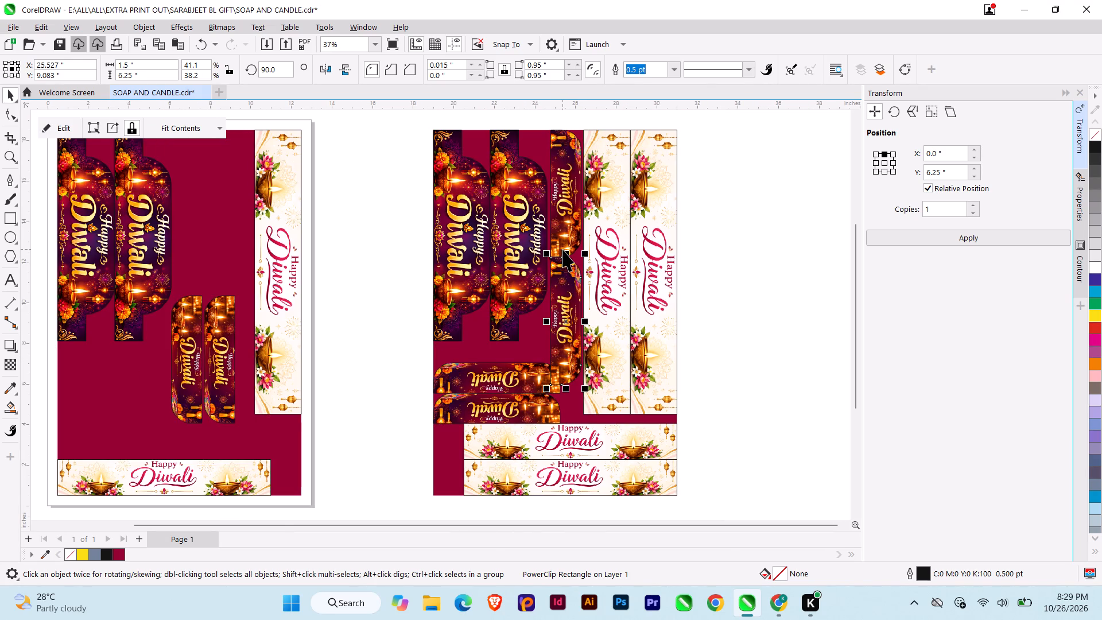
Draw a thin rectangle about 1.5 × 0.29 inches across the gap between the copied sheet's left edge and the horizontal light strips.
{"action": "left_click", "coordinate": [475, 417]}
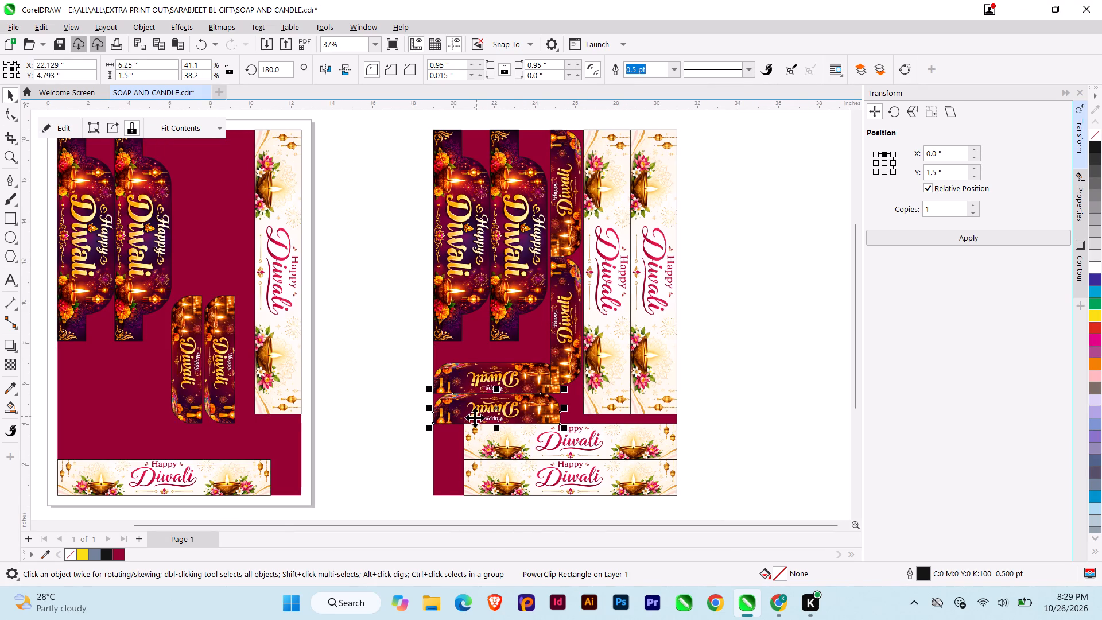
{"action": "scroll", "coordinate": [457, 435], "scroll_direction": "up", "scroll_amount": 5}
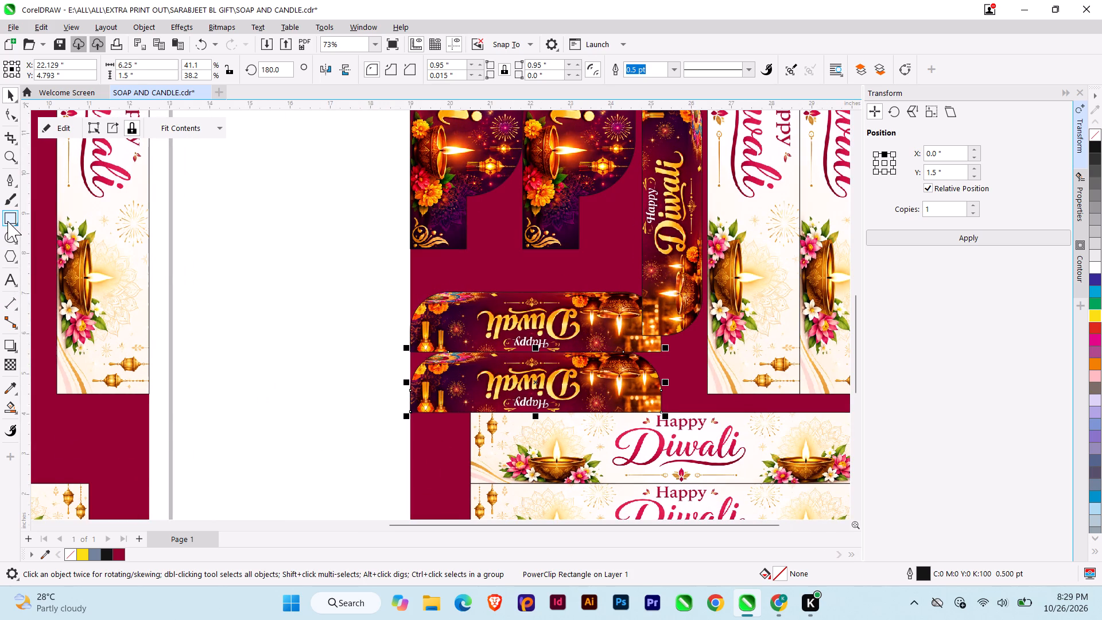
{"action": "left_click", "coordinate": [7, 221]}
{"action": "left_click_drag", "start_coordinate": [412, 449], "coordinate": [456, 463]}
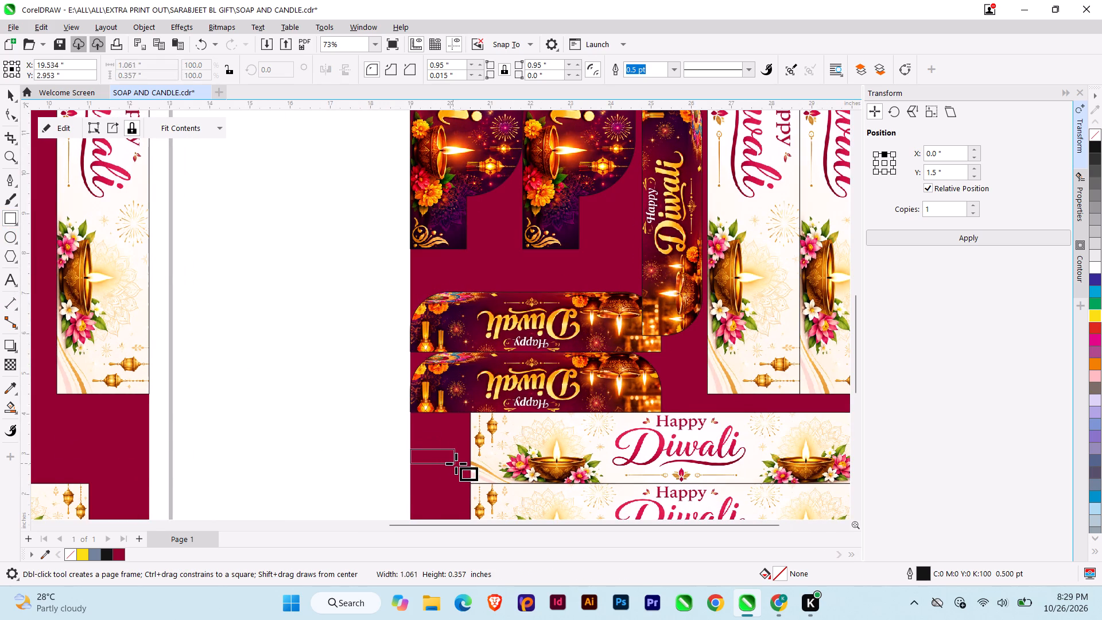
{"action": "left_click_drag", "start_coordinate": [456, 463], "coordinate": [469, 460]}
{"action": "key", "text": "ctrl+space"}
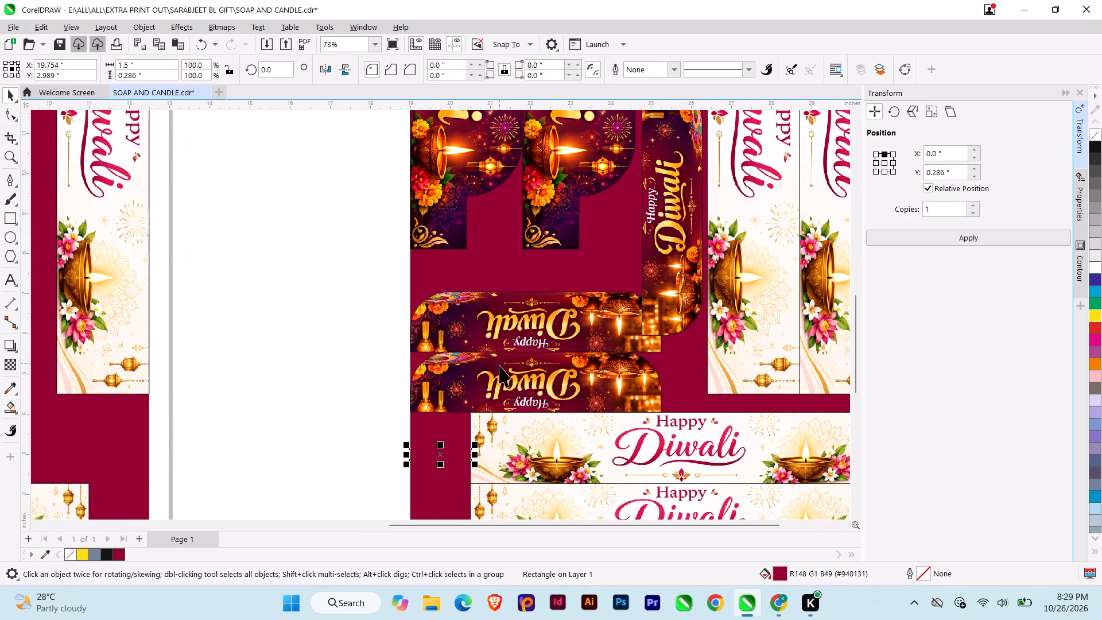
{"action": "left_click", "coordinate": [502, 378]}
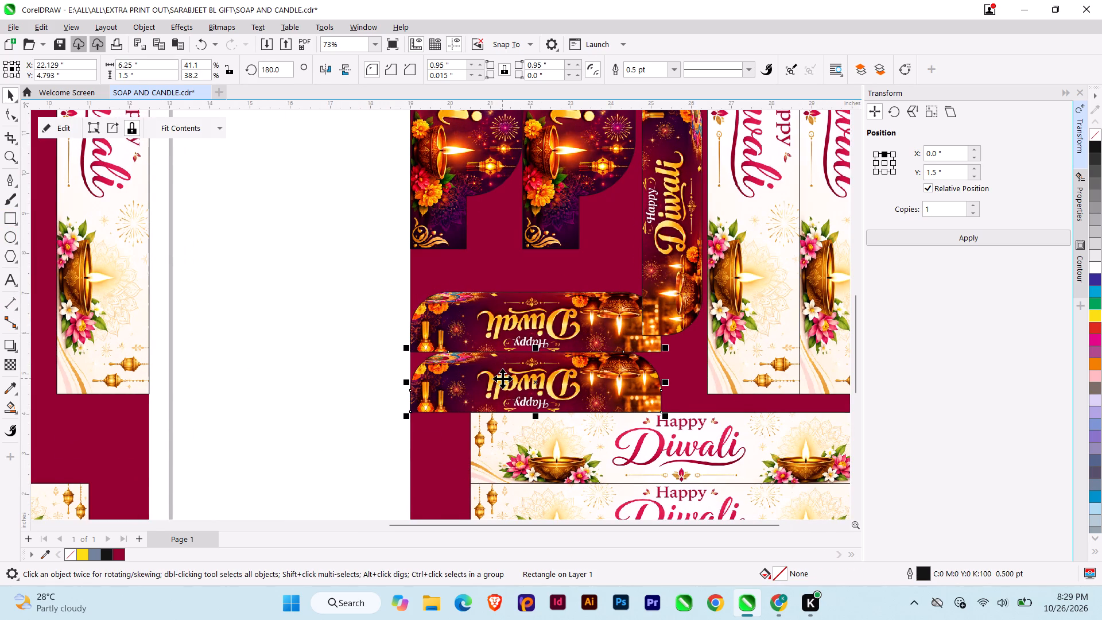
Delete the thin rectangle between the copied sheet's left edge and the horizontal light strips.
{"action": "left_click", "coordinate": [444, 466]}
{"action": "left_click_drag", "start_coordinate": [382, 441], "coordinate": [537, 516]}
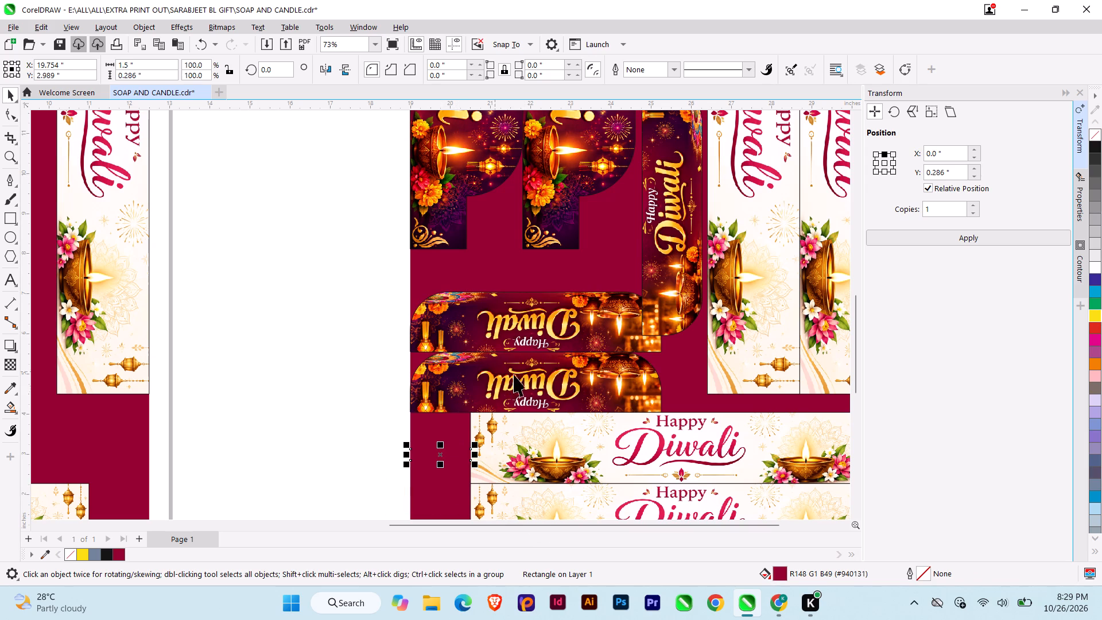
{"action": "key", "text": "Delete"}
Rotate the lower horizontal small dark strip to 270° so it stands vertically.
{"action": "left_click", "coordinate": [515, 387]}
{"action": "left_click", "coordinate": [524, 383]}
{"action": "left_click_drag", "start_coordinate": [668, 351], "coordinate": [481, 249]}
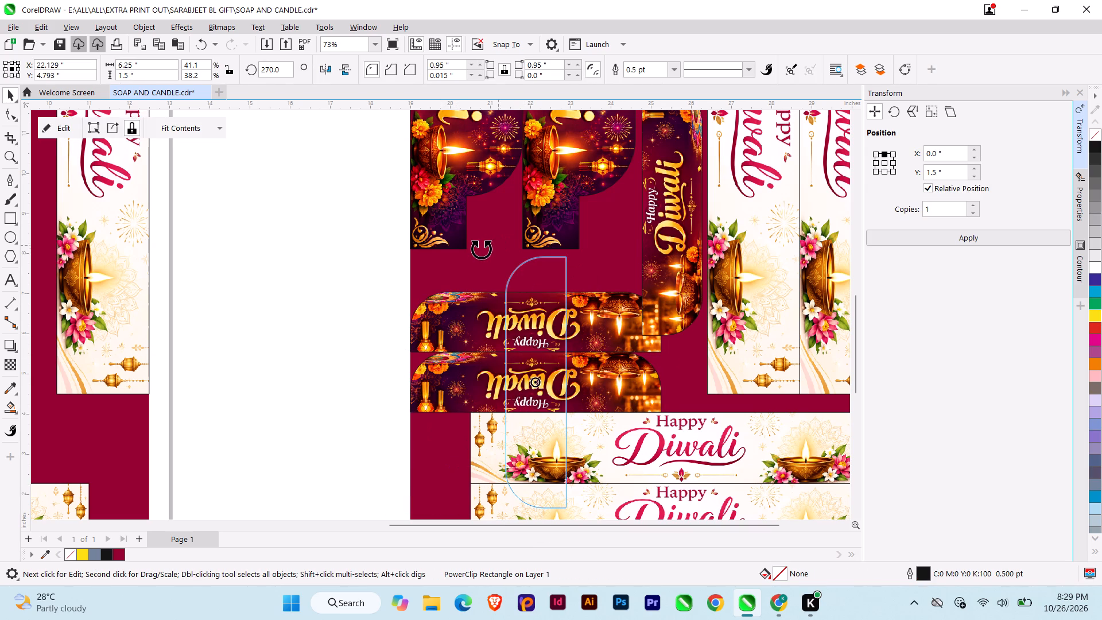
{"action": "left_click_drag", "start_coordinate": [481, 249], "coordinate": [481, 249]}
{"action": "left_click", "coordinate": [533, 277]}
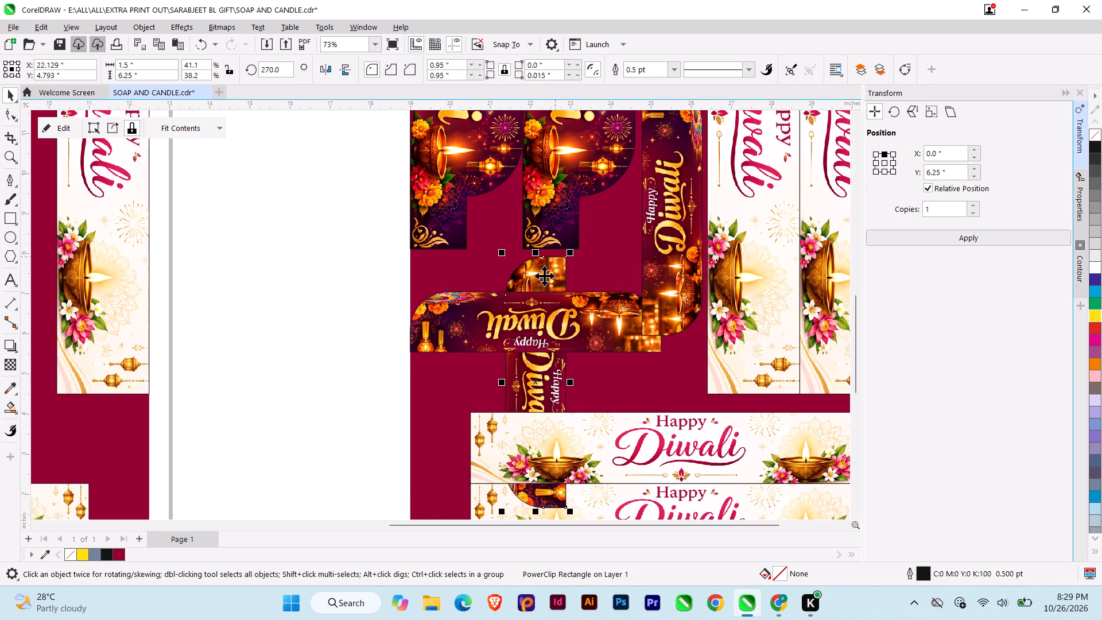
{"action": "left_click", "coordinate": [544, 276]}
{"action": "left_click_drag", "start_coordinate": [569, 251], "coordinate": [522, 461]}
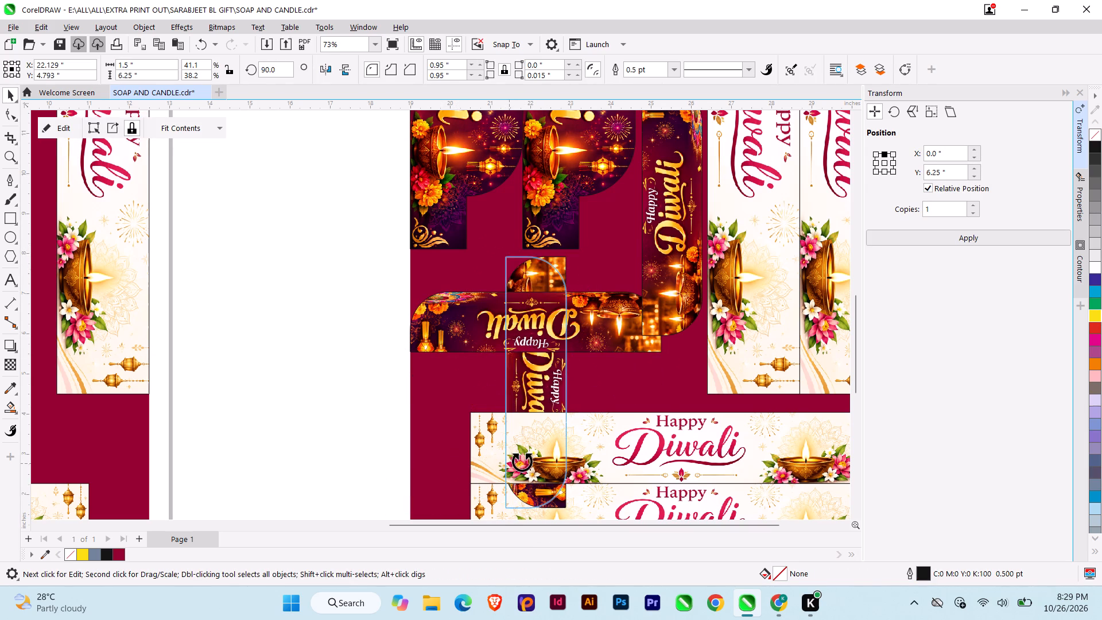
{"action": "left_click_drag", "start_coordinate": [522, 461], "coordinate": [560, 237]}
Align the newly rotated vertical small dark strip to the bottom-left corner of the copied maroon sheet.
{"action": "left_click", "coordinate": [449, 388], "text": "shift"}
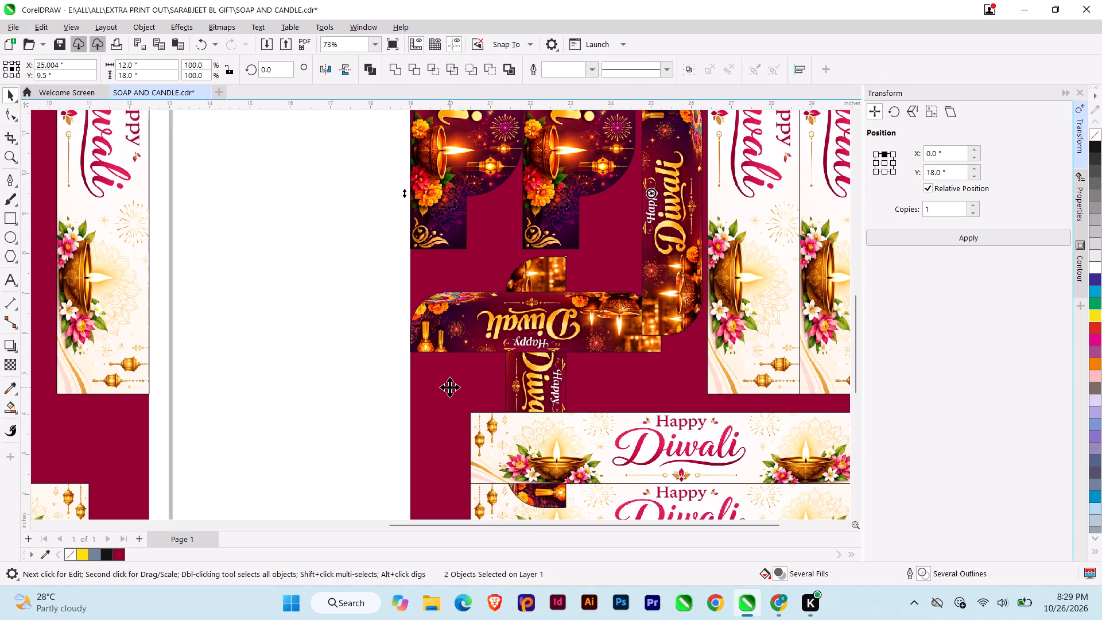
{"action": "type", "text": "bc"}
{"action": "key", "text": "l"}
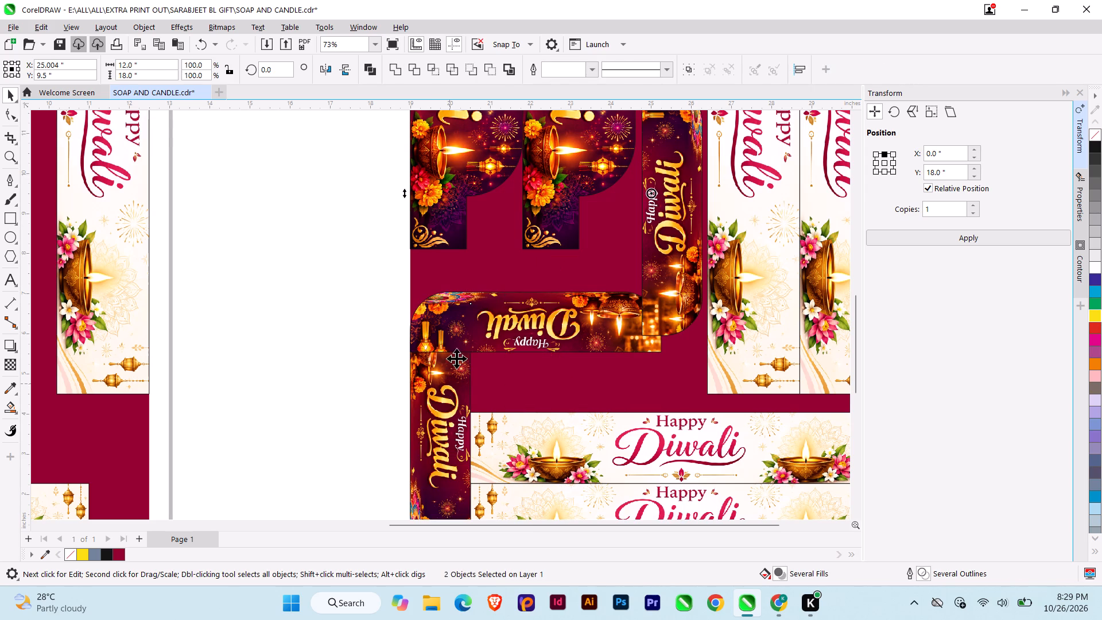
{"action": "key", "text": "Escape"}
Rotate the remaining horizontal small dark strip to about 147.6° and place it diagonally in the gap above the horizontal light strips.
{"action": "left_click", "coordinate": [487, 328]}
{"action": "left_click_drag", "start_coordinate": [506, 328], "coordinate": [548, 371]}
{"action": "left_click", "coordinate": [658, 279]}
{"action": "middle_click_drag", "start_coordinate": [649, 261], "coordinate": [618, 299]}
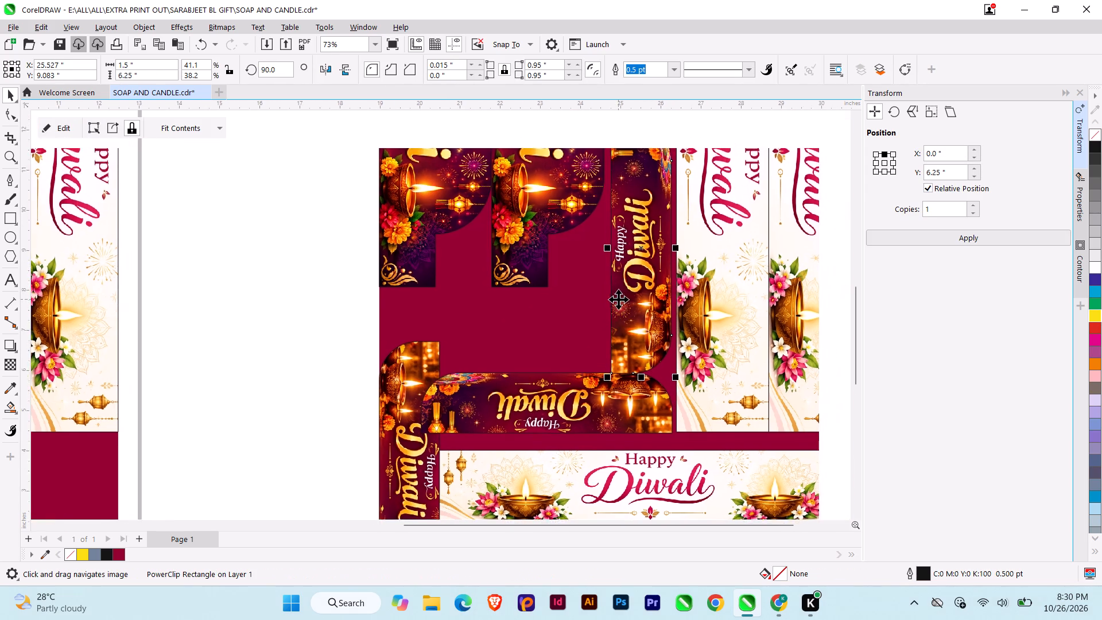
{"action": "scroll", "coordinate": [625, 295], "scroll_direction": "down", "scroll_amount": 1}
{"action": "left_click", "coordinate": [553, 392]}
{"action": "left_click_drag", "start_coordinate": [548, 394], "coordinate": [502, 342]}
{"action": "left_click", "coordinate": [500, 341]}
{"action": "left_click_drag", "start_coordinate": [627, 304], "coordinate": [641, 377]}
{"action": "left_click", "coordinate": [562, 369]}
{"action": "left_click_drag", "start_coordinate": [562, 369], "coordinate": [595, 382]}
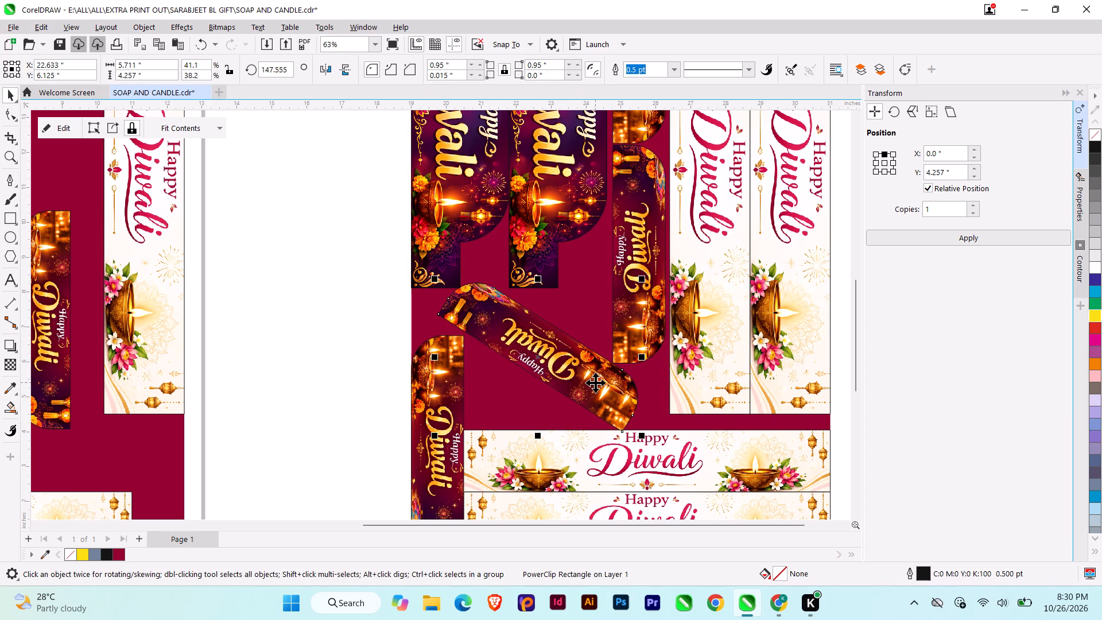
Move the lower of the two stacked vertical small dark strips up against the upper one, with their left edges aligned.
{"action": "left_click", "coordinate": [644, 344]}
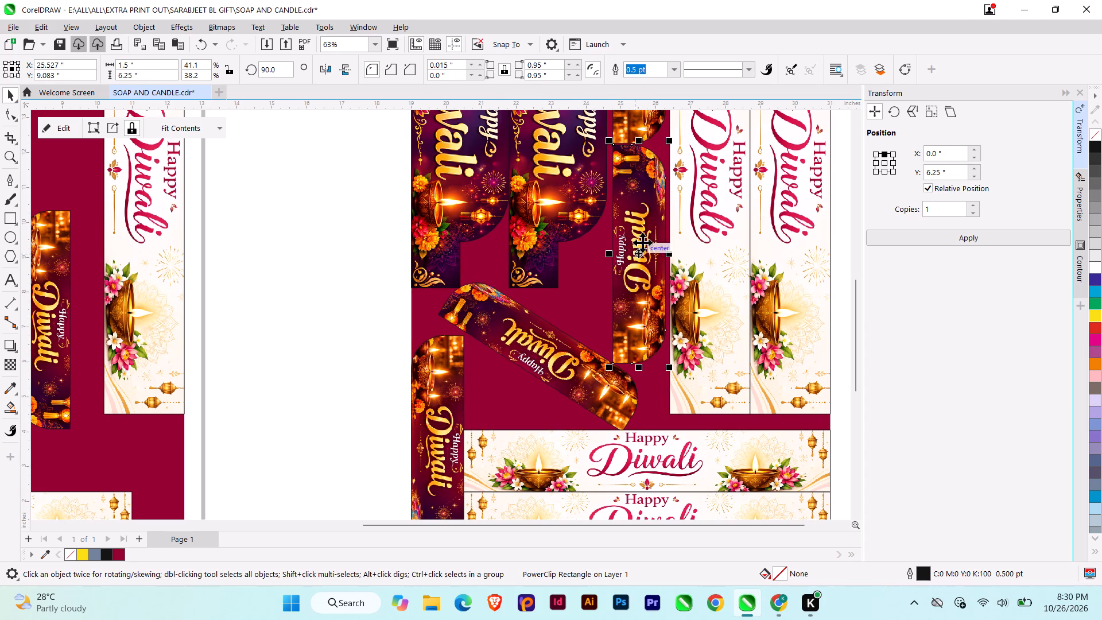
{"action": "scroll", "coordinate": [634, 142], "scroll_direction": "up", "scroll_amount": 9}
{"action": "middle_click_drag", "start_coordinate": [634, 198], "coordinate": [614, 311]}
{"action": "scroll", "coordinate": [614, 311], "scroll_direction": "up", "scroll_amount": 1}
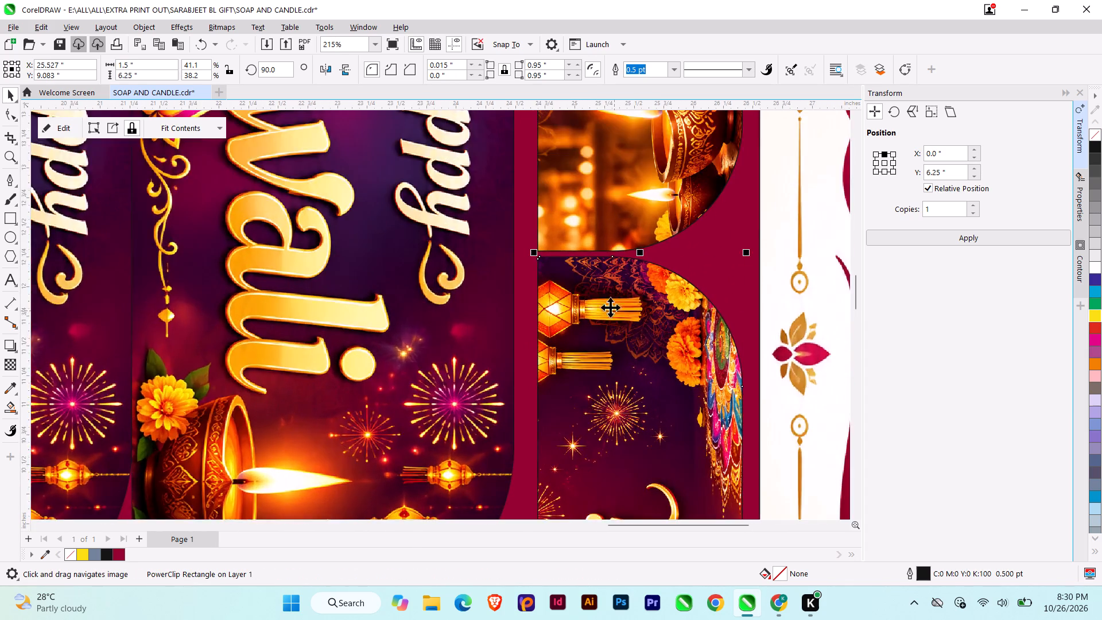
{"action": "scroll", "coordinate": [610, 307], "scroll_direction": "up", "scroll_amount": 4}
{"action": "left_click_drag", "start_coordinate": [566, 244], "coordinate": [571, 232]}
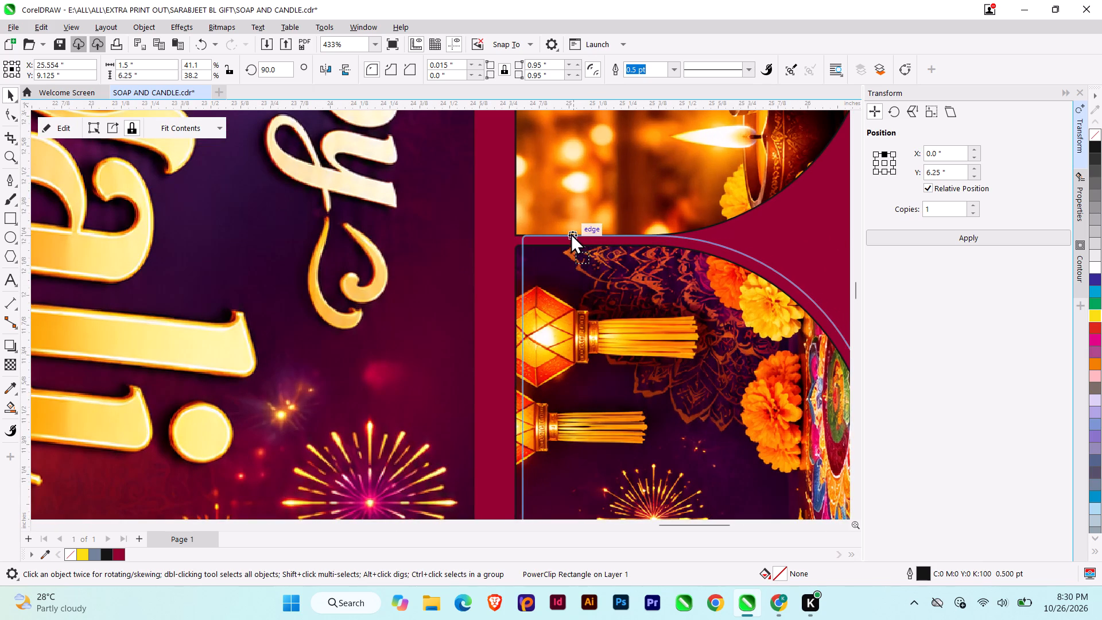
{"action": "left_click_drag", "start_coordinate": [571, 232], "coordinate": [569, 238]}
{"action": "scroll", "coordinate": [519, 230], "scroll_direction": "up", "scroll_amount": 9}
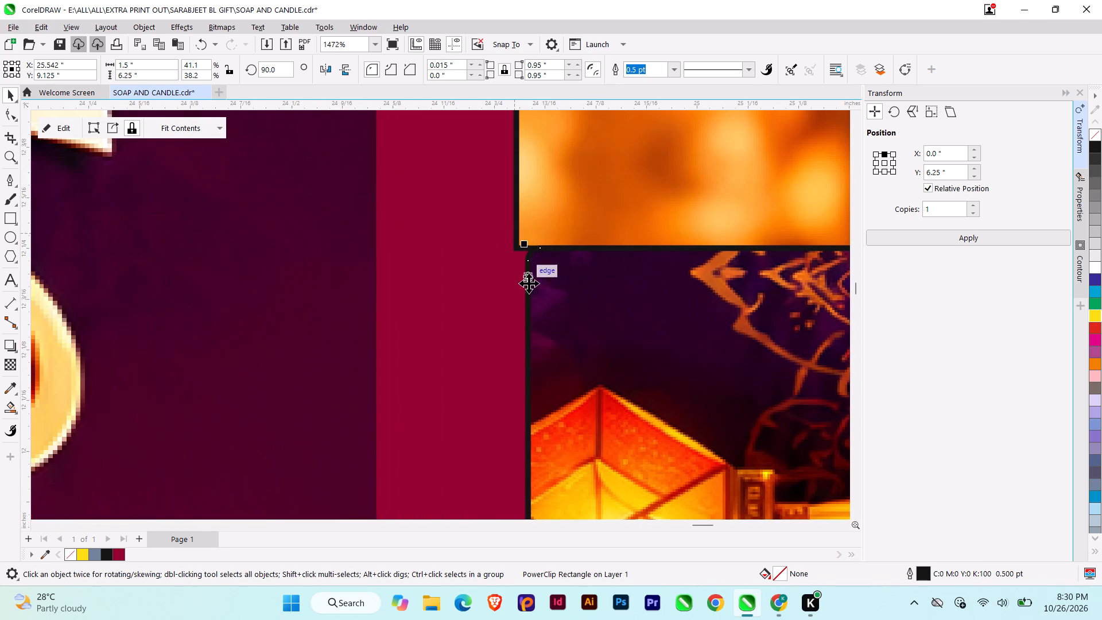
{"action": "left_click_drag", "start_coordinate": [527, 286], "coordinate": [517, 289]}
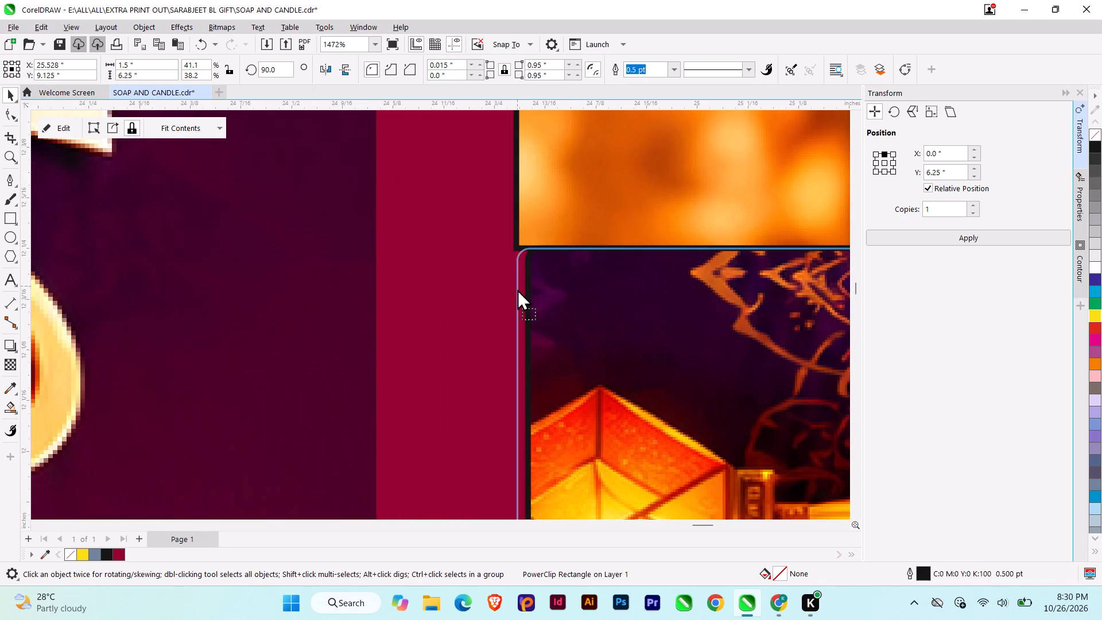
{"action": "left_click_drag", "start_coordinate": [517, 289], "coordinate": [516, 289]}
{"action": "scroll", "coordinate": [510, 246], "scroll_direction": "down", "scroll_amount": 7}
{"action": "scroll", "coordinate": [509, 230], "scroll_direction": "up", "scroll_amount": 6}
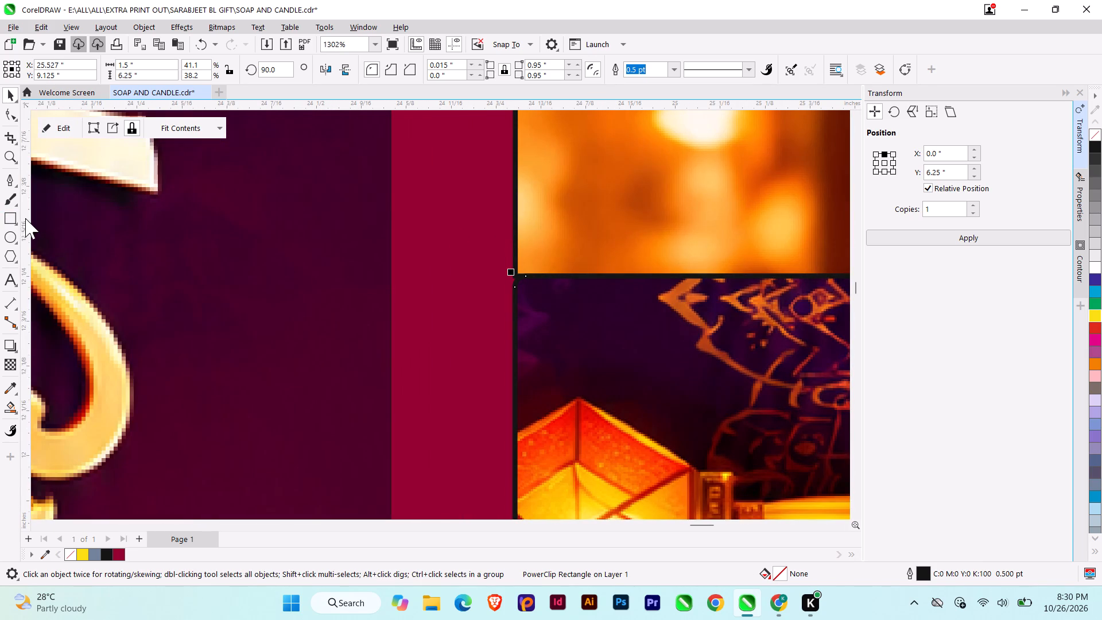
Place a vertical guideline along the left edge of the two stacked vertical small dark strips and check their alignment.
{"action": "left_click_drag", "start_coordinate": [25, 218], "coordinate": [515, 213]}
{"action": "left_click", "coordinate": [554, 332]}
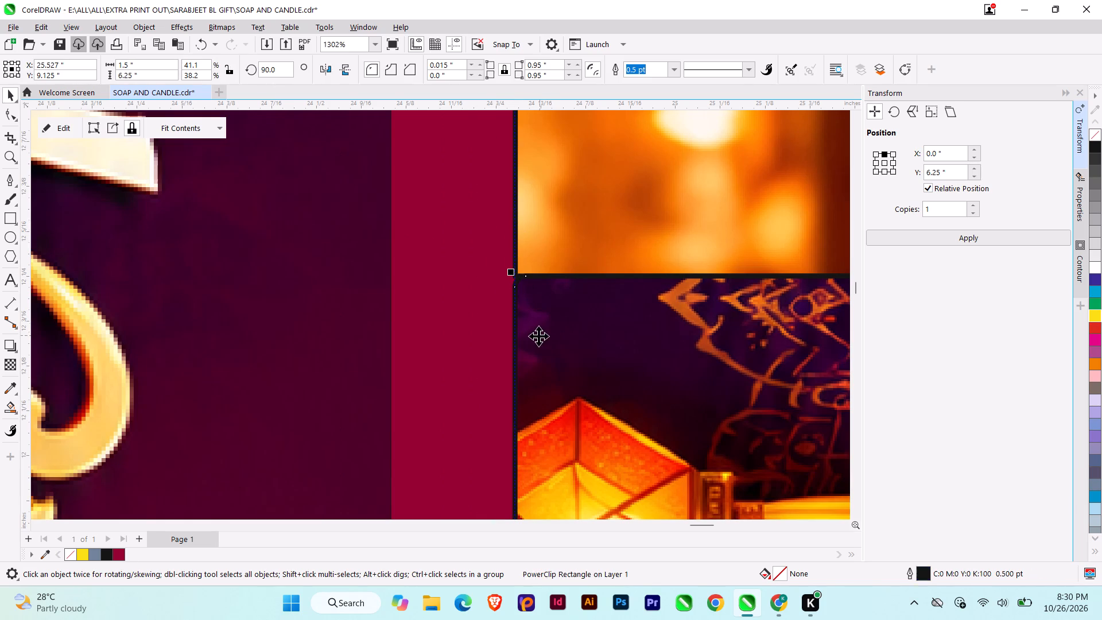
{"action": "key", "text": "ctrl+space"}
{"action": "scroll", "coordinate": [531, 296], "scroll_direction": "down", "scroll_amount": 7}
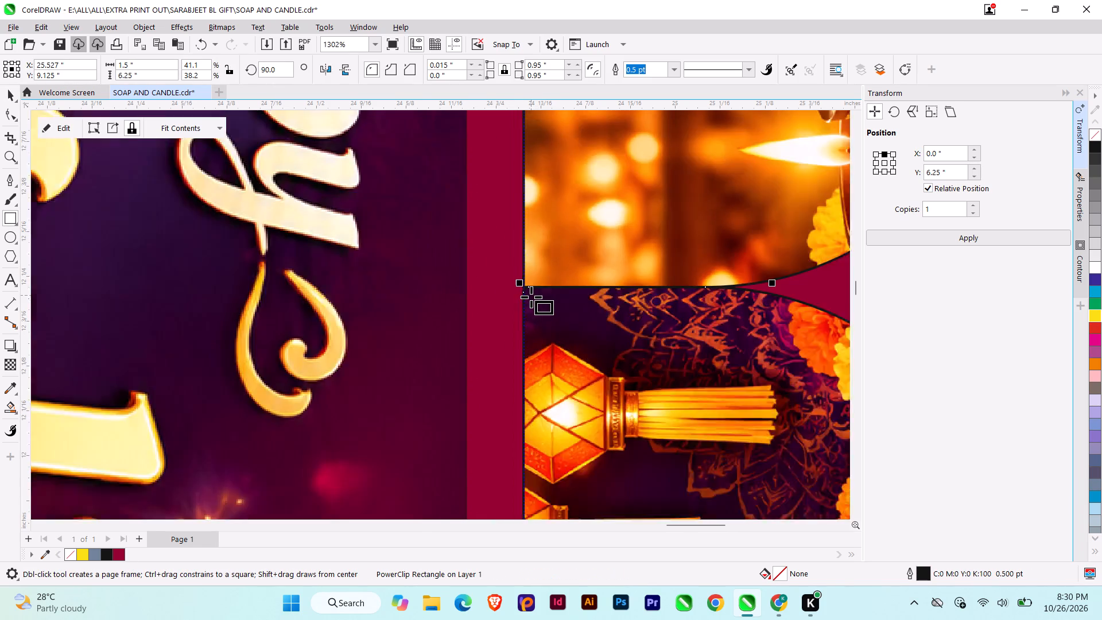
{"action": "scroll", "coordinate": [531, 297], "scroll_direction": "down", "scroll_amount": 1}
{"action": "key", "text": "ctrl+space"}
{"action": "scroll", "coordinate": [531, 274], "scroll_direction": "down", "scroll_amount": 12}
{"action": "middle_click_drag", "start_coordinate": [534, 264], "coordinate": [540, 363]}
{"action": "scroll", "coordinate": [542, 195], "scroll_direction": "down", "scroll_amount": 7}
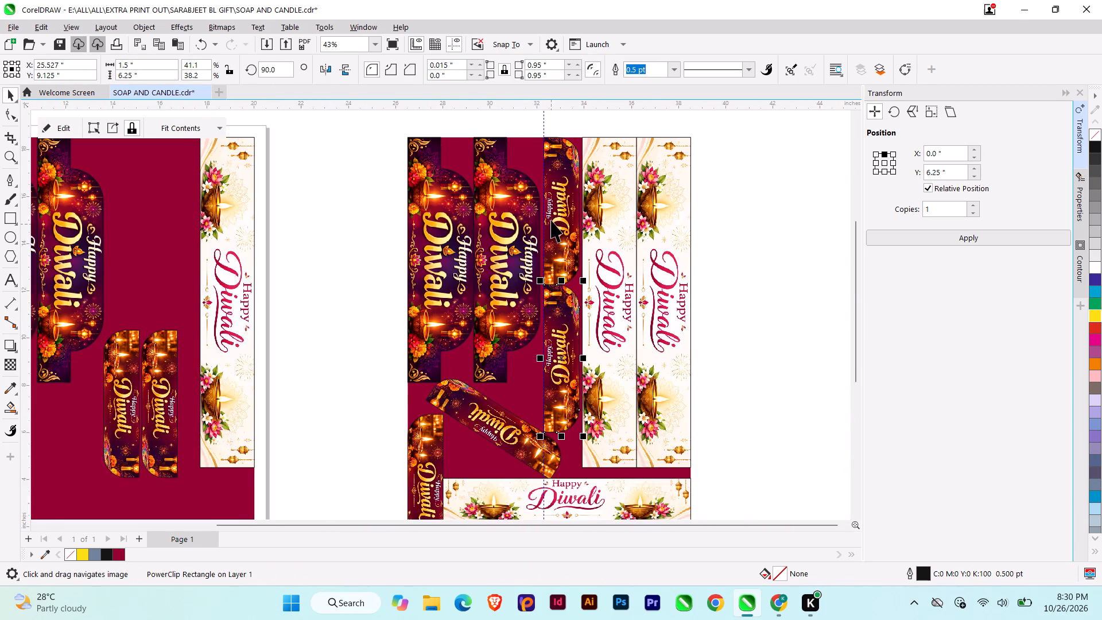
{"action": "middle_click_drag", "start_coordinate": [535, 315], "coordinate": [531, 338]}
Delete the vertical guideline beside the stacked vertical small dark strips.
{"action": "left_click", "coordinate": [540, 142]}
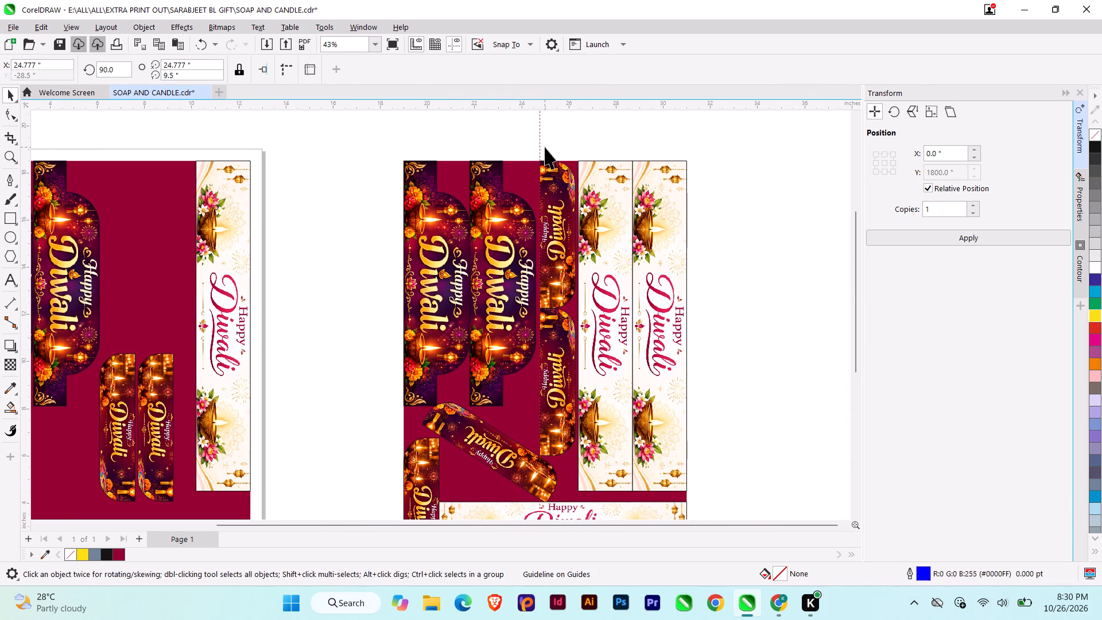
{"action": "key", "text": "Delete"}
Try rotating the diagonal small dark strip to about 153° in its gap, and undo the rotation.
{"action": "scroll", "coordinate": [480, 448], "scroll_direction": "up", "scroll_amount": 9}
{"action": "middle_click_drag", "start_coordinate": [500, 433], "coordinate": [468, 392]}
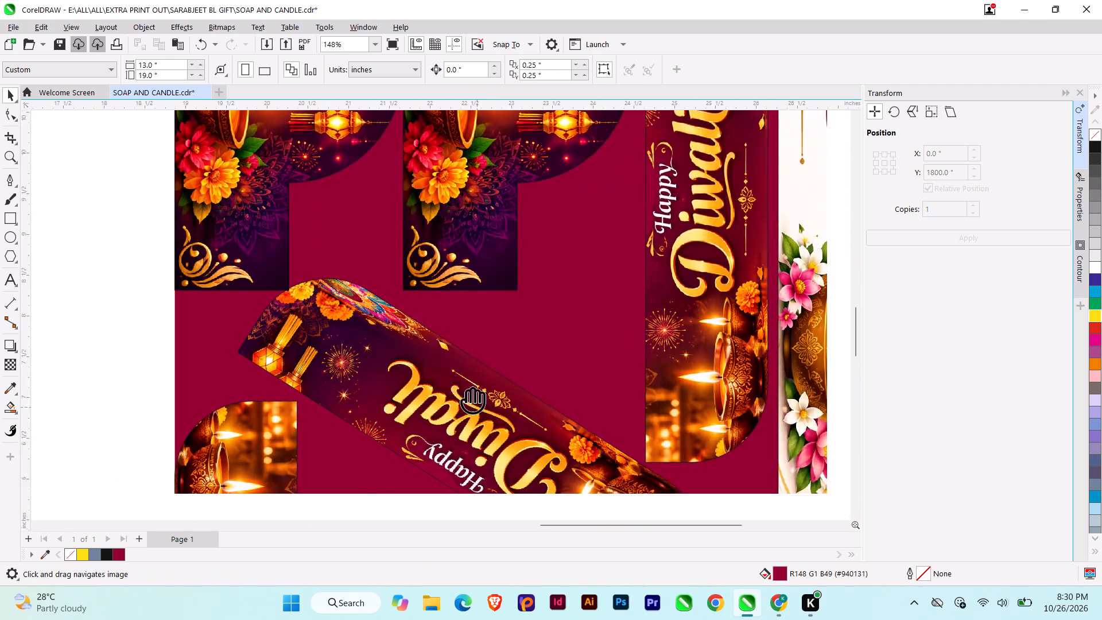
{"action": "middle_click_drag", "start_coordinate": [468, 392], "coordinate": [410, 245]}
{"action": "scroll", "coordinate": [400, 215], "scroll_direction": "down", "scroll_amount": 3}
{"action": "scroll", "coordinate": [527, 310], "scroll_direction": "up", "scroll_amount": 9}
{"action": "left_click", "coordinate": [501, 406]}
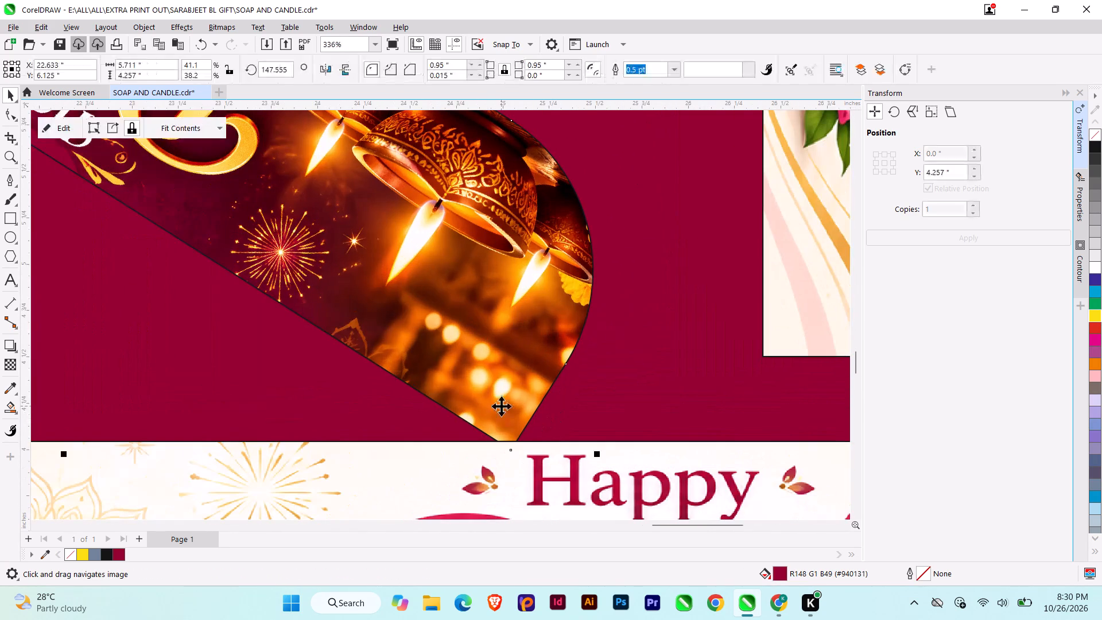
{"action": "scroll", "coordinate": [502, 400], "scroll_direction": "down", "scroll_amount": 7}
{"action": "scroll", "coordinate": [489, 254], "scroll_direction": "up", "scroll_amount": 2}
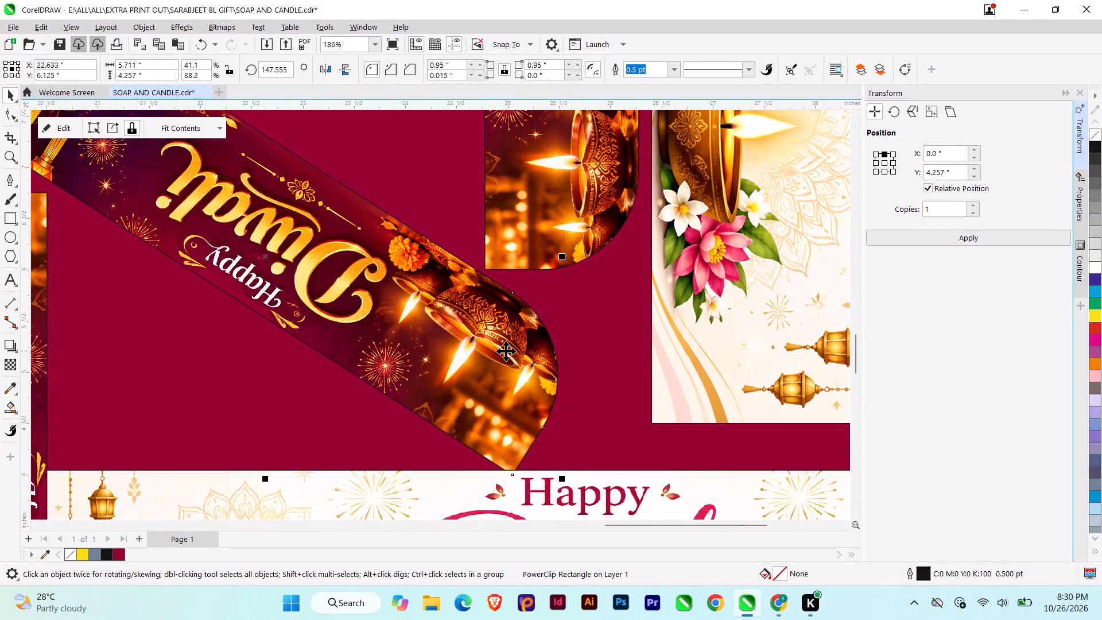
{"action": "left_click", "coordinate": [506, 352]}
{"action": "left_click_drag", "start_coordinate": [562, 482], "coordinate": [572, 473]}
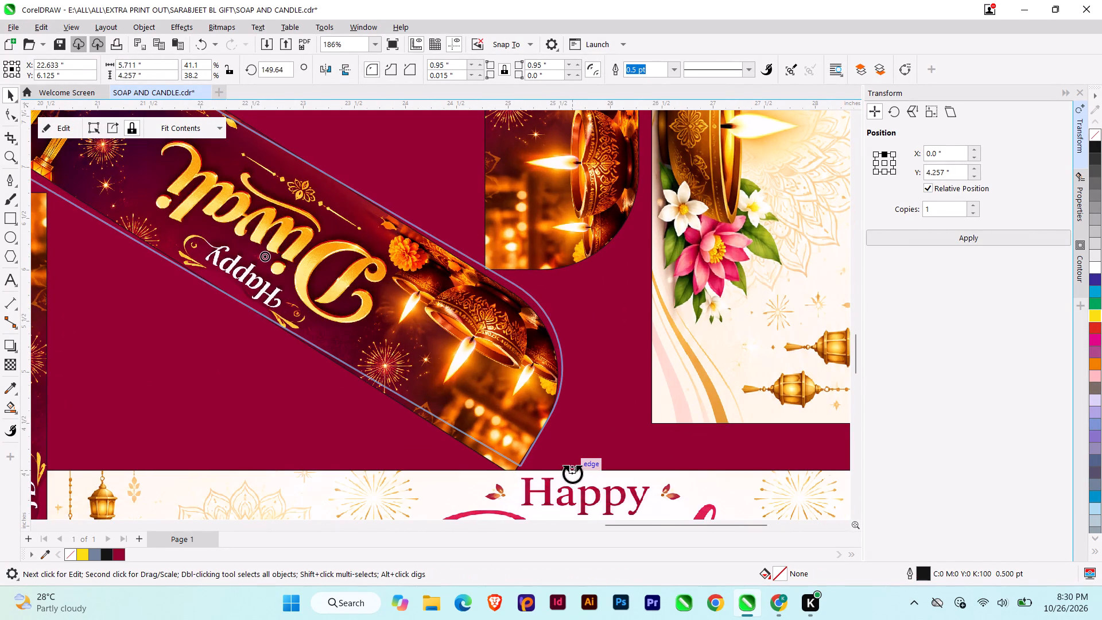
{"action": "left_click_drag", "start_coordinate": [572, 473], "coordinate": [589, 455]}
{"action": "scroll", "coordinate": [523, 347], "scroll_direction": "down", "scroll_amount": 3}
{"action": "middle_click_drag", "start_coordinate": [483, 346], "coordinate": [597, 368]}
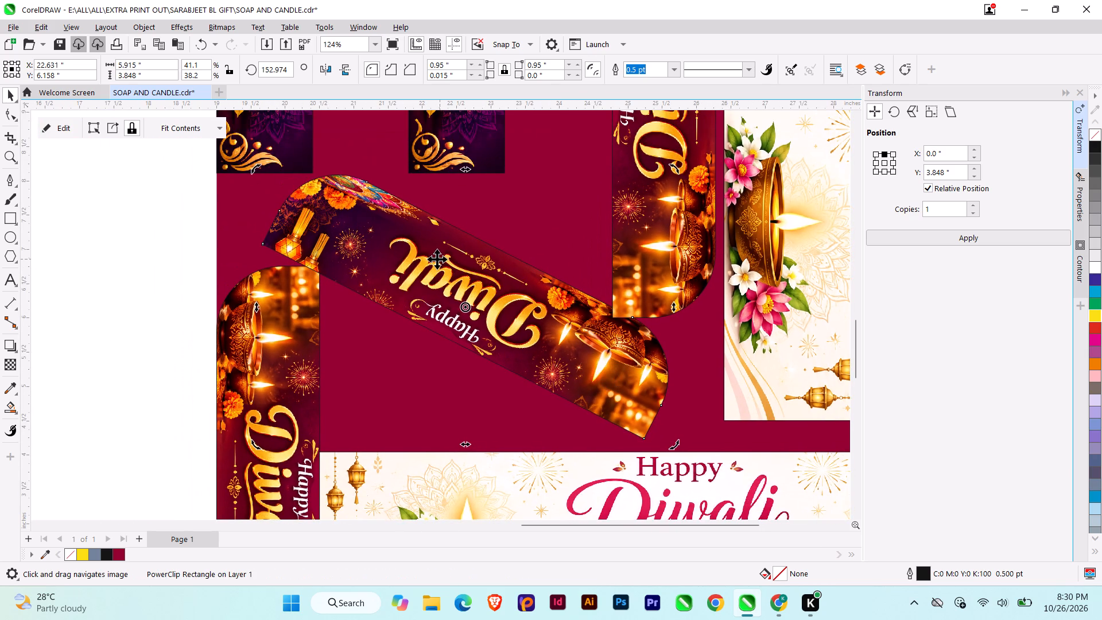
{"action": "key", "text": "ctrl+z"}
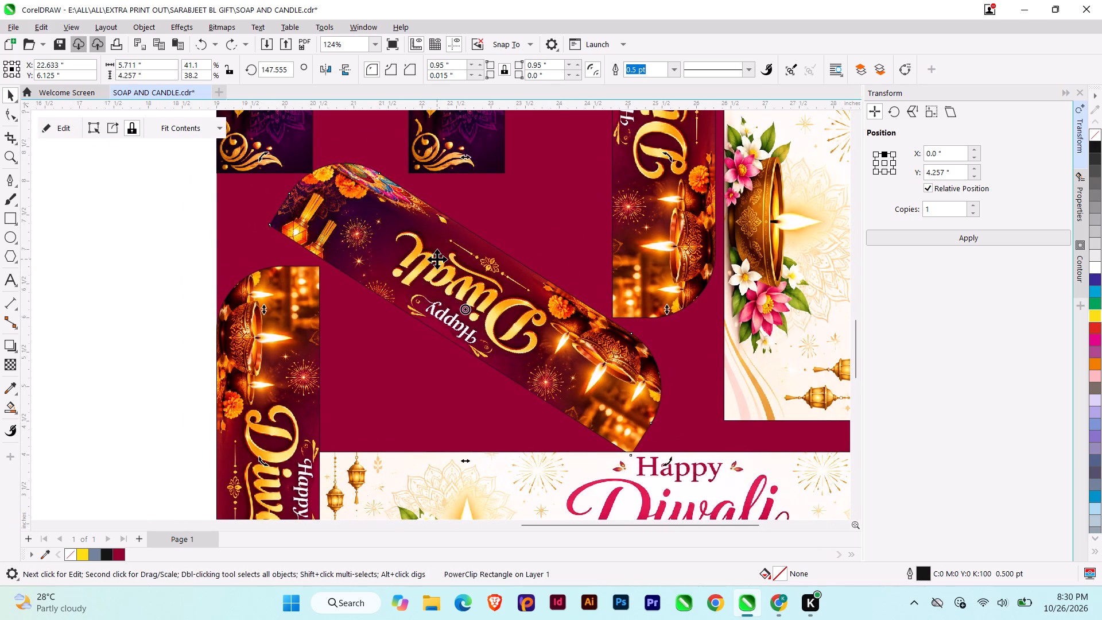
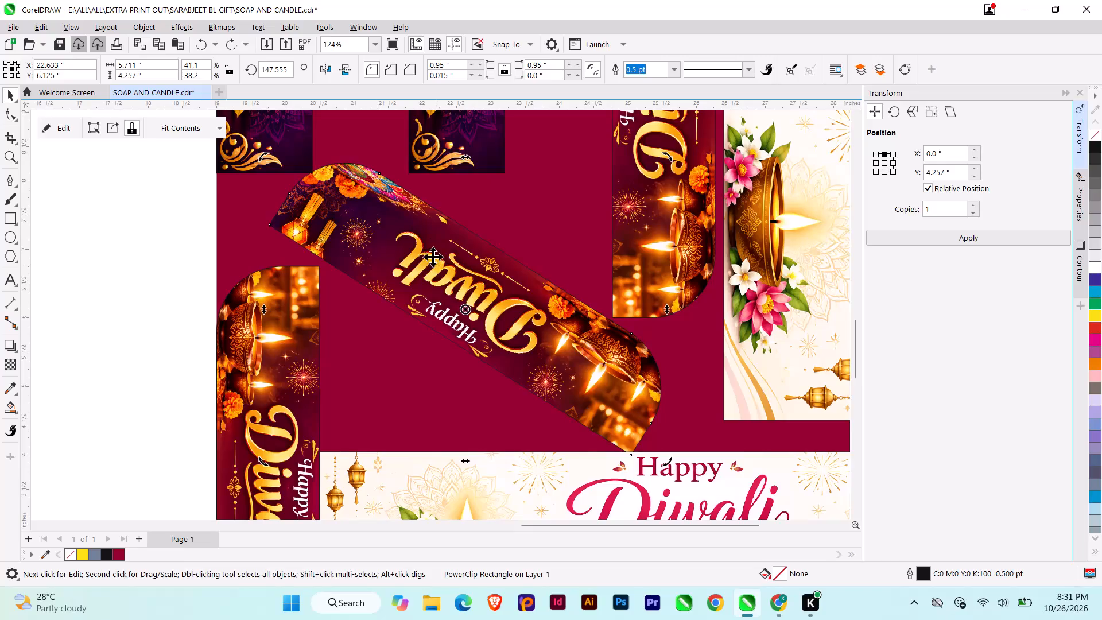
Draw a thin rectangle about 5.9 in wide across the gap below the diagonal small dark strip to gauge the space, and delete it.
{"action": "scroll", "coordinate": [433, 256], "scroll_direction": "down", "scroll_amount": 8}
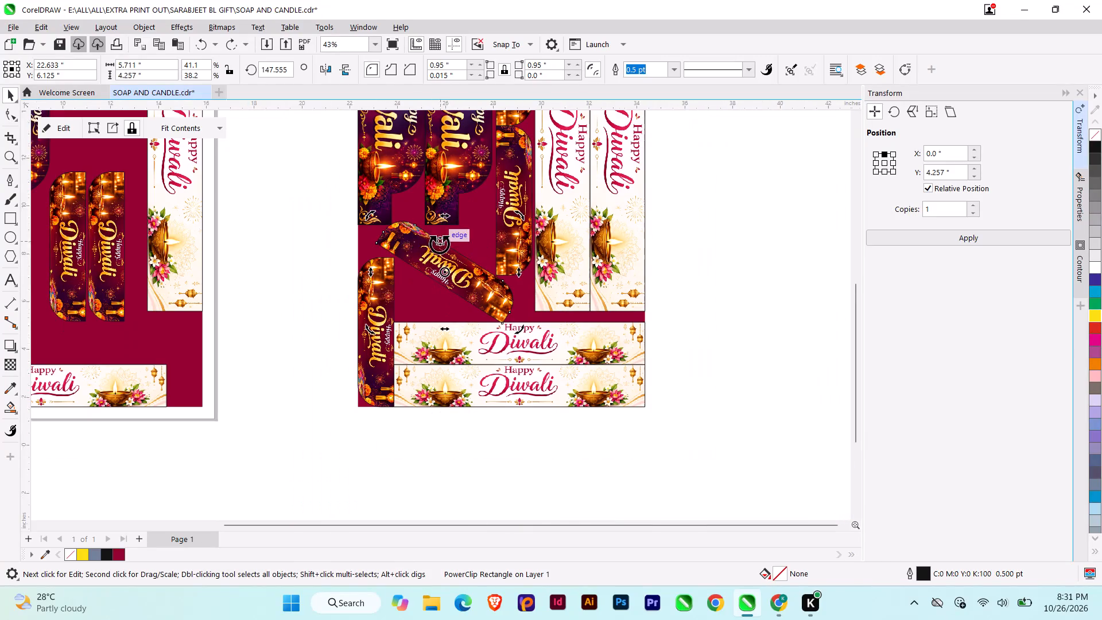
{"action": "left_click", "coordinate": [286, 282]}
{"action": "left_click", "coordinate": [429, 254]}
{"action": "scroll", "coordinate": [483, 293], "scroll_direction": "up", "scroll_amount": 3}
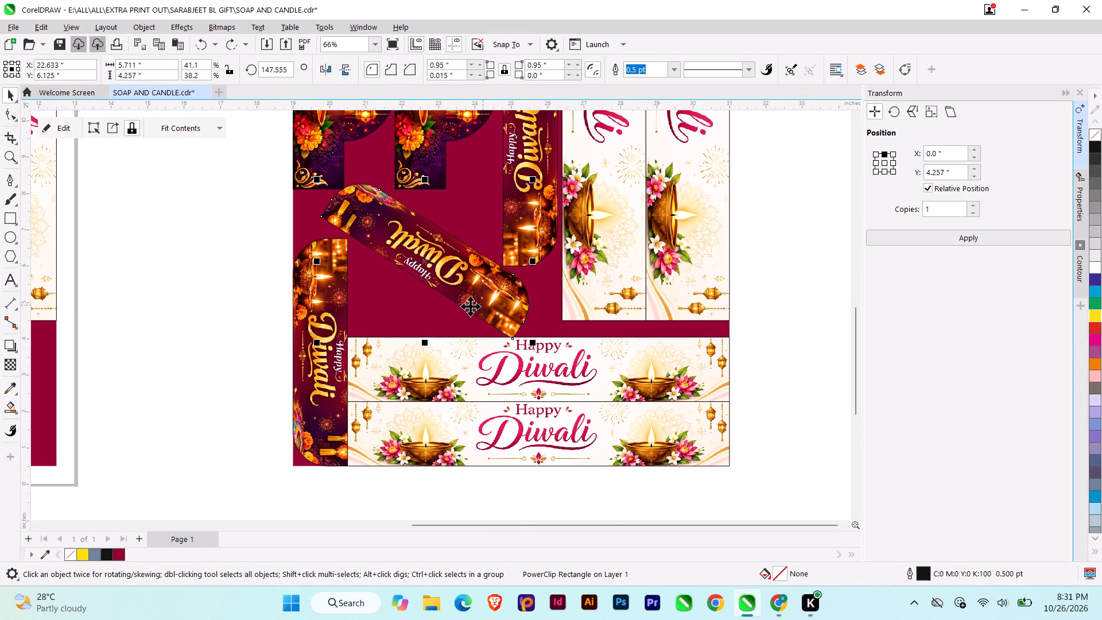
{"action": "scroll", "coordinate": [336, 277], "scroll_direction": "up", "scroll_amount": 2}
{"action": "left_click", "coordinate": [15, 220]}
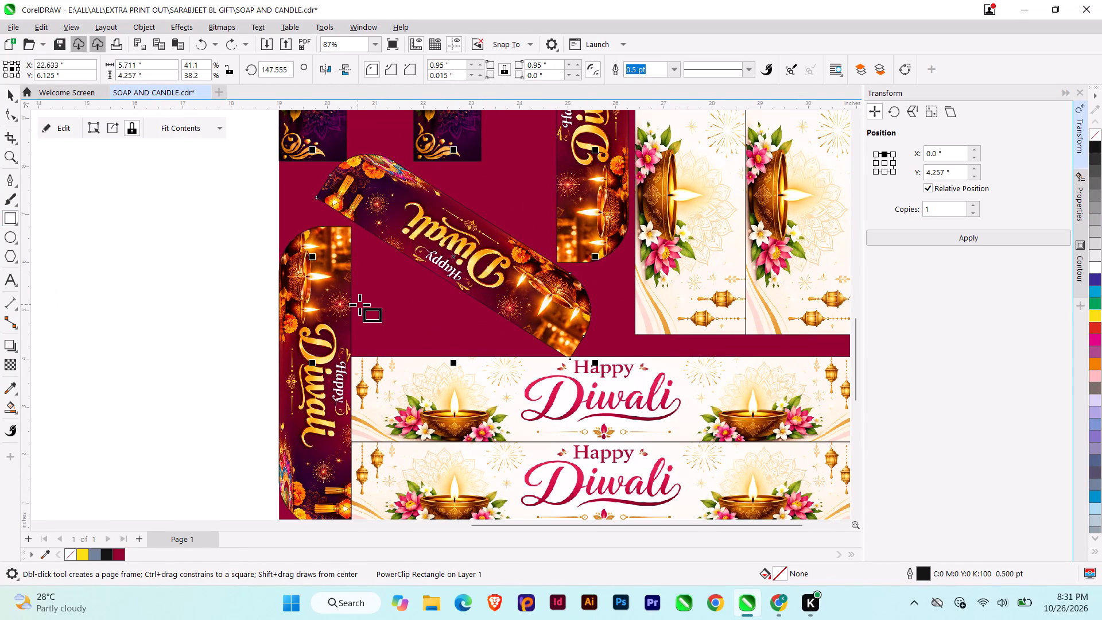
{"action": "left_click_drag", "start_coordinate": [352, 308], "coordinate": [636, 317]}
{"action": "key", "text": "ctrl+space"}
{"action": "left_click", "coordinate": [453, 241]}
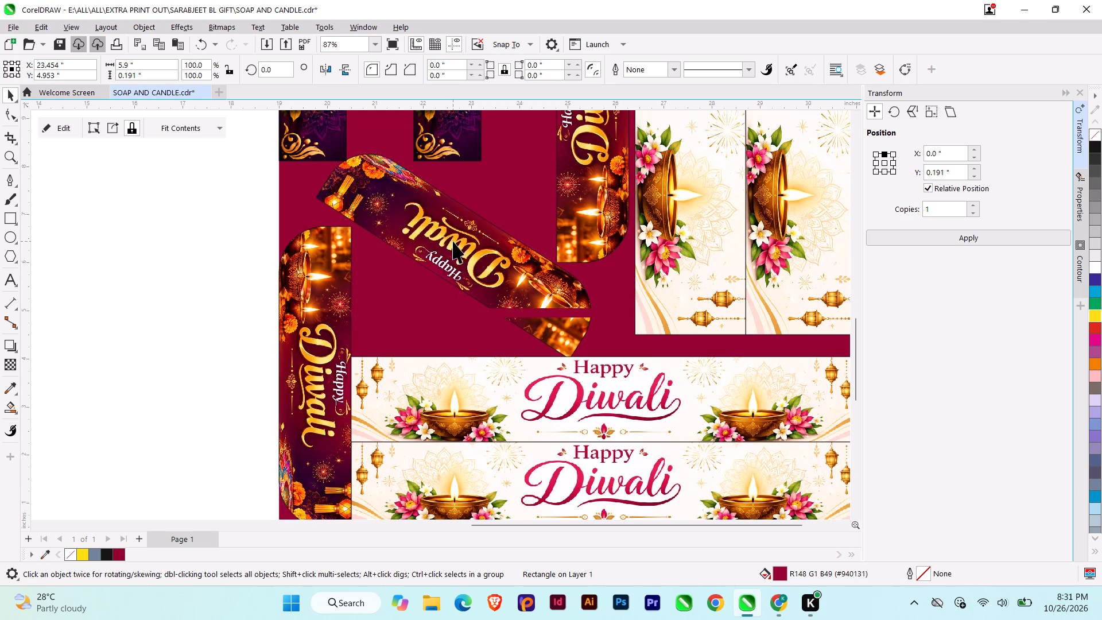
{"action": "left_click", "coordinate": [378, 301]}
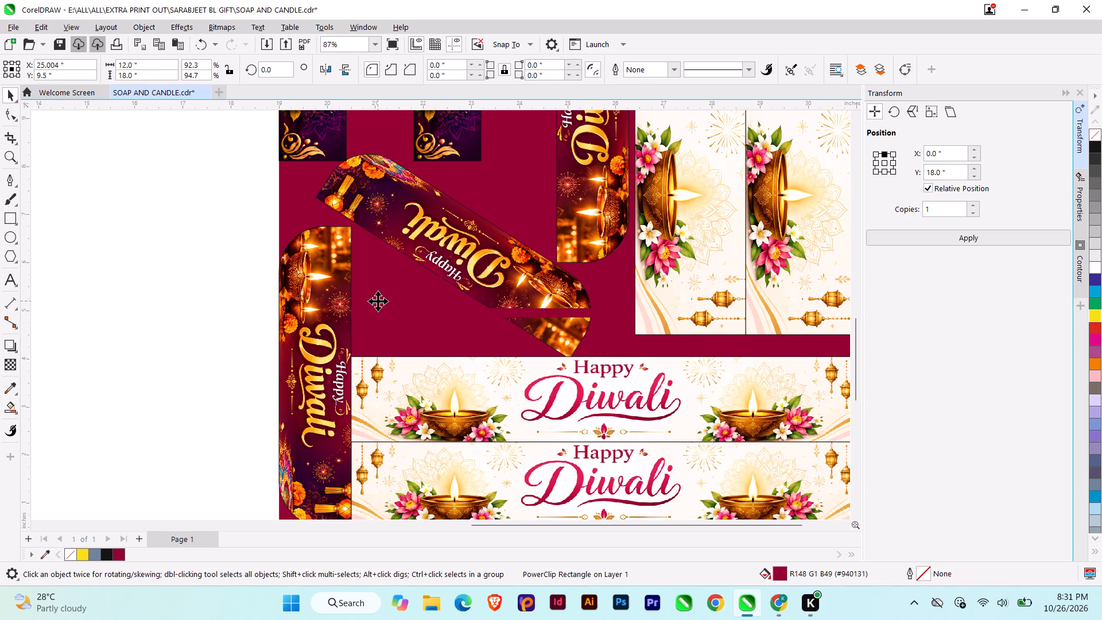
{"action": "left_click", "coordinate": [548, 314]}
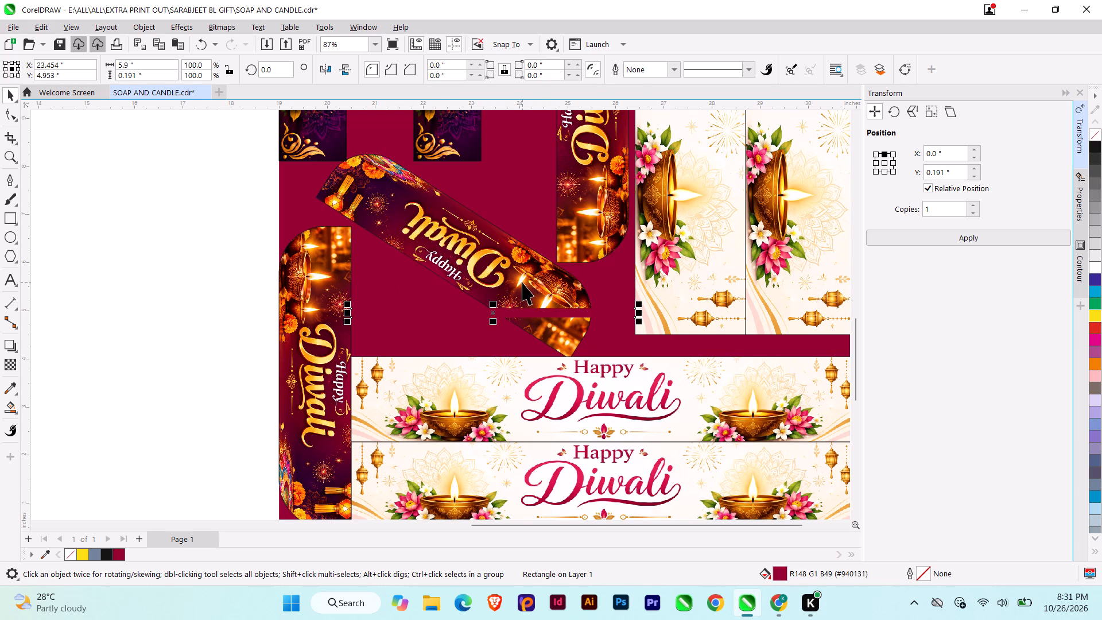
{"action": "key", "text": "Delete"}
Set the rotation angle of the diagonal small dark strip to 360° so it lies horizontal.
{"action": "left_click", "coordinate": [522, 282]}
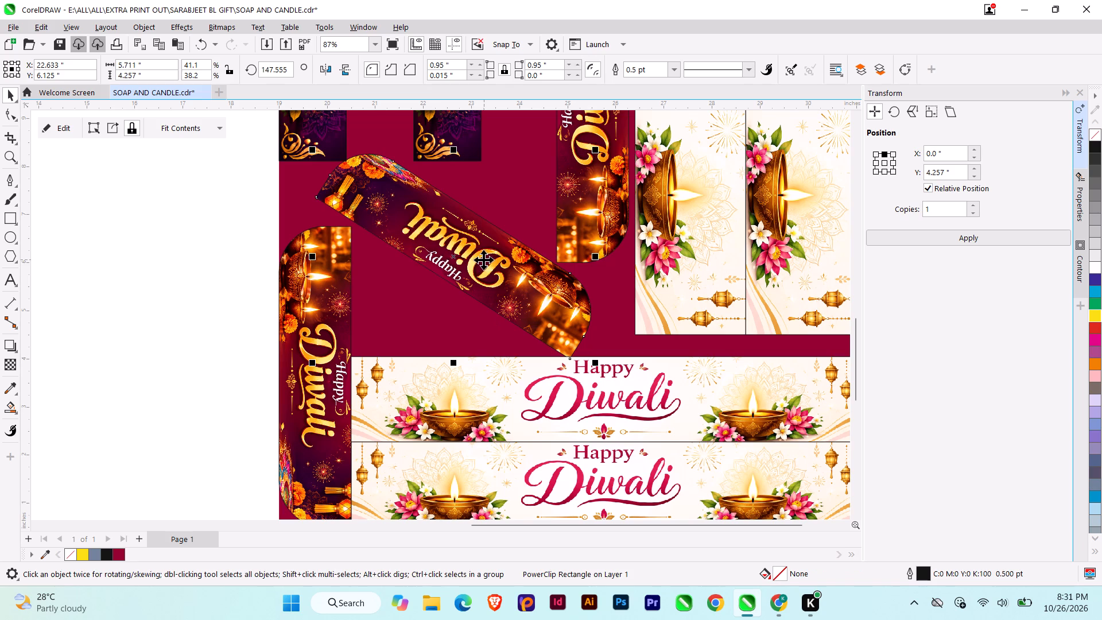
{"action": "left_click_drag", "start_coordinate": [285, 71], "coordinate": [238, 77]}
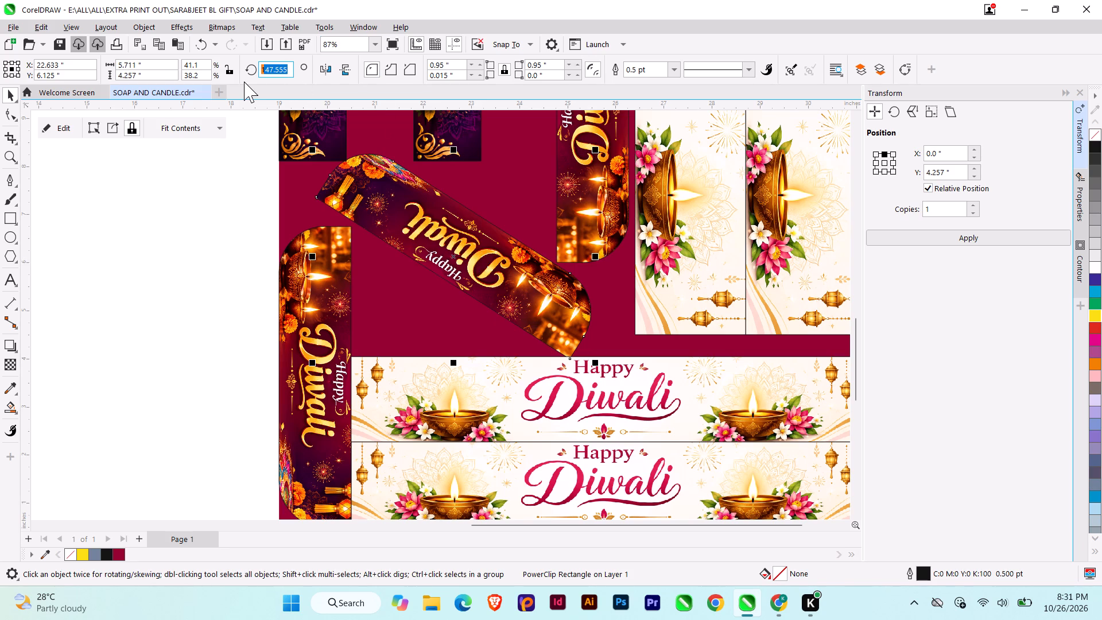
{"action": "type", "text": "360"}
{"action": "key", "text": "Return"}
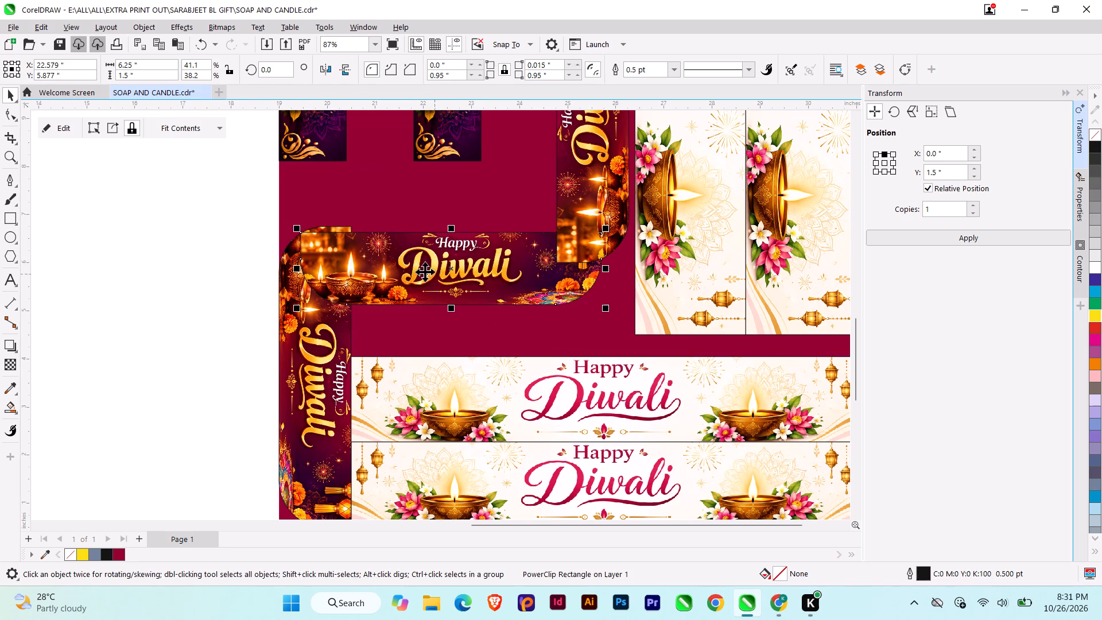
Move the horizontal small dark strip into the gap above the light strips and rotate it to 180°.
{"action": "left_click_drag", "start_coordinate": [413, 273], "coordinate": [483, 295]}
{"action": "left_click_drag", "start_coordinate": [450, 281], "coordinate": [437, 285]}
{"action": "scroll", "coordinate": [370, 253], "scroll_direction": "up", "scroll_amount": 1}
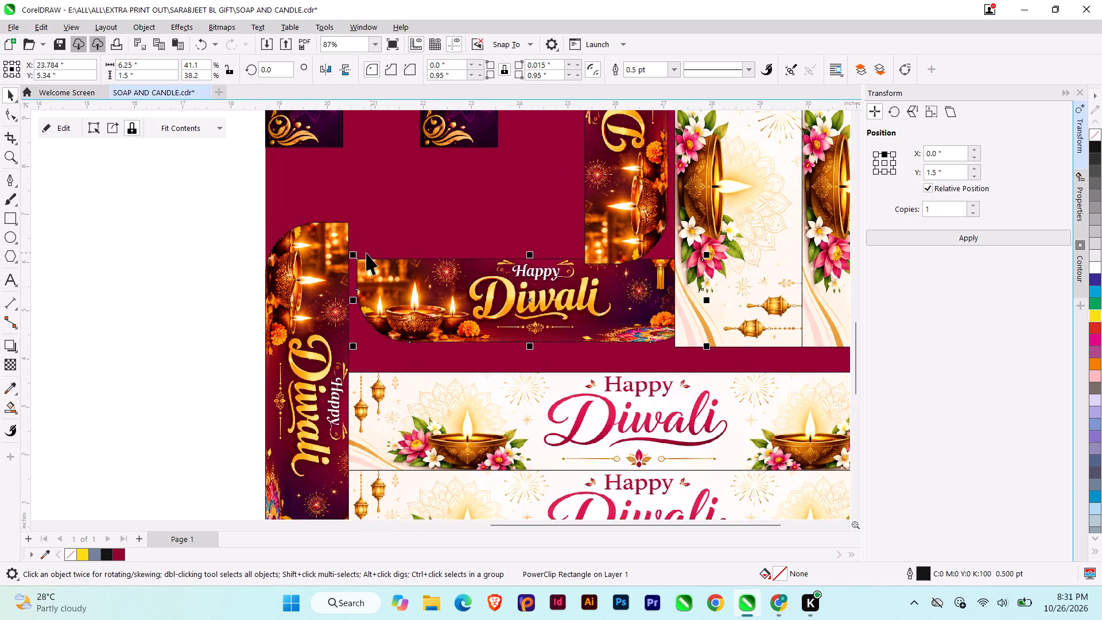
{"action": "scroll", "coordinate": [366, 253], "scroll_direction": "up", "scroll_amount": 2}
{"action": "left_click", "coordinate": [434, 309]}
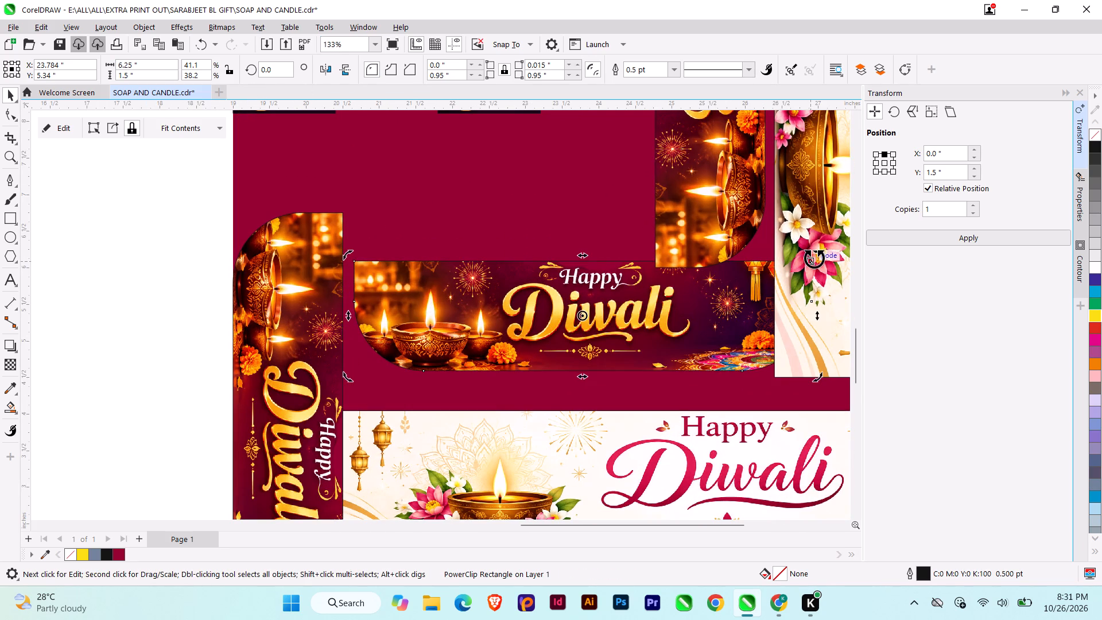
{"action": "left_click_drag", "start_coordinate": [814, 258], "coordinate": [441, 355]}
{"action": "left_click", "coordinate": [408, 347]}
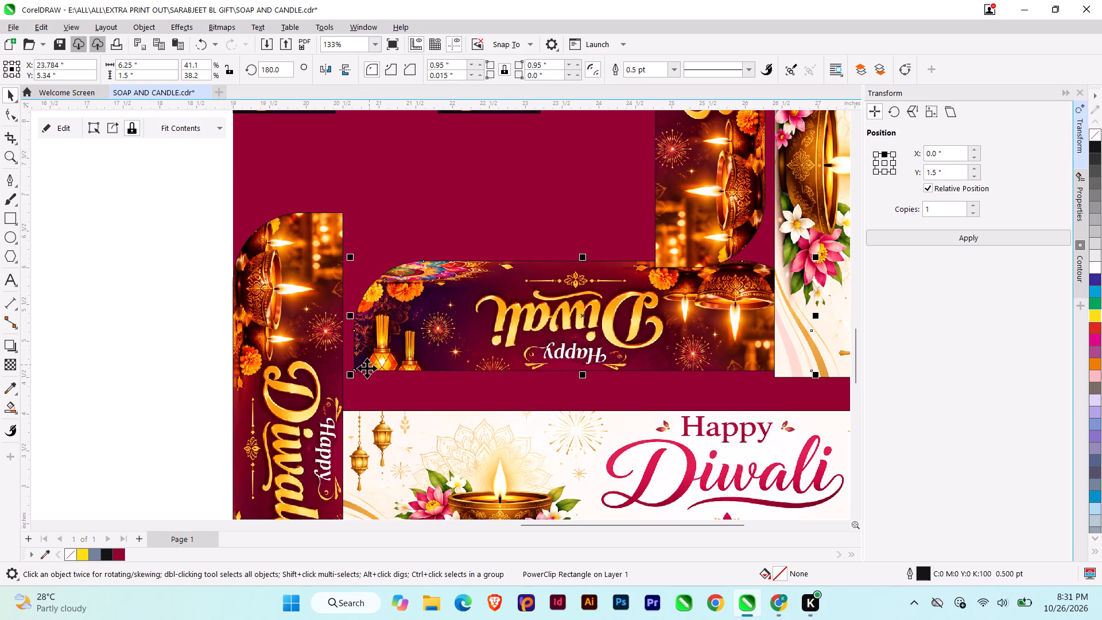
Snap the horizontal small dark strip into the corner between the lower vertical dark strip and the upper horizontal light strip.
{"action": "left_click_drag", "start_coordinate": [357, 370], "coordinate": [339, 408]}
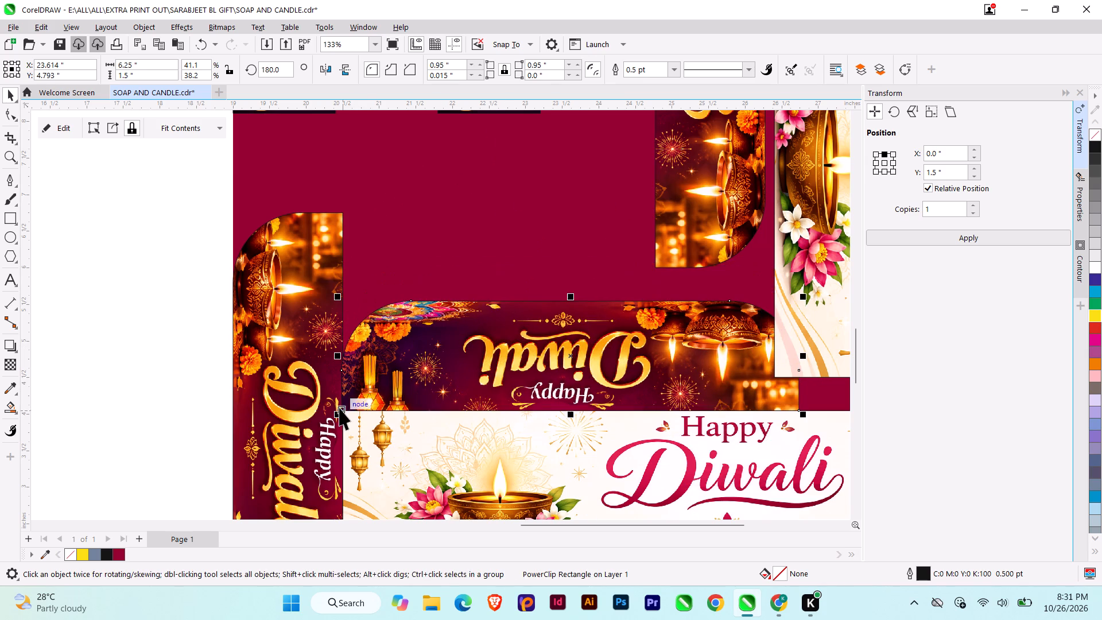
{"action": "scroll", "coordinate": [803, 340], "scroll_direction": "up", "scroll_amount": 4}
{"action": "scroll", "coordinate": [769, 343], "scroll_direction": "down", "scroll_amount": 12}
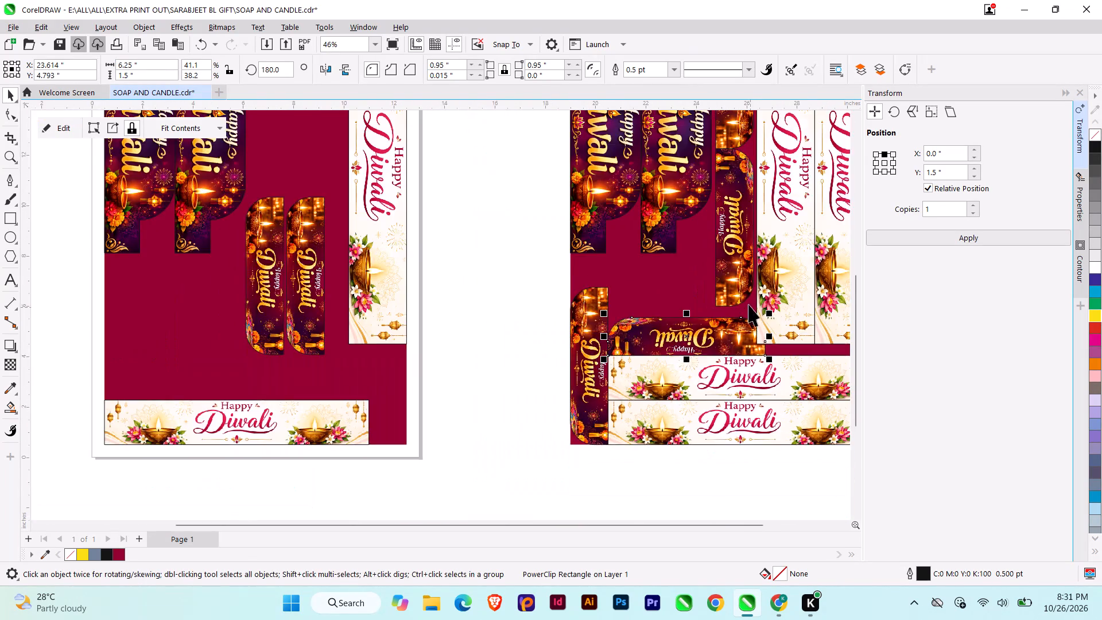
{"action": "scroll", "coordinate": [748, 304], "scroll_direction": "down", "scroll_amount": 3}
{"action": "middle_click_drag", "start_coordinate": [748, 297], "coordinate": [600, 341]}
{"action": "scroll", "coordinate": [602, 337], "scroll_direction": "down", "scroll_amount": 2}
{"action": "scroll", "coordinate": [602, 336], "scroll_direction": "up", "scroll_amount": 4}
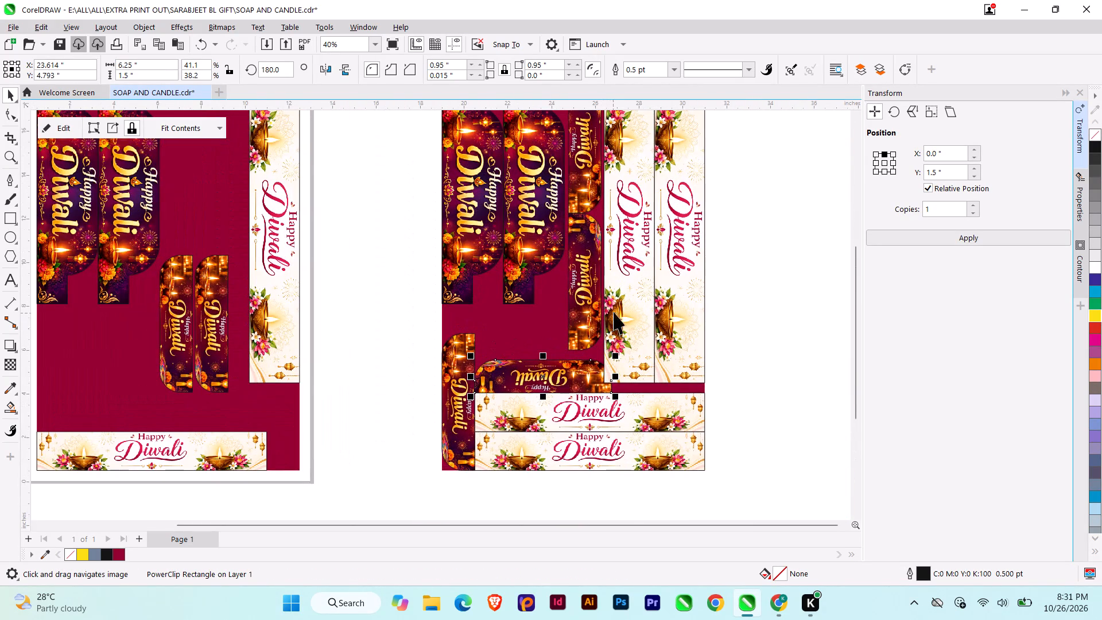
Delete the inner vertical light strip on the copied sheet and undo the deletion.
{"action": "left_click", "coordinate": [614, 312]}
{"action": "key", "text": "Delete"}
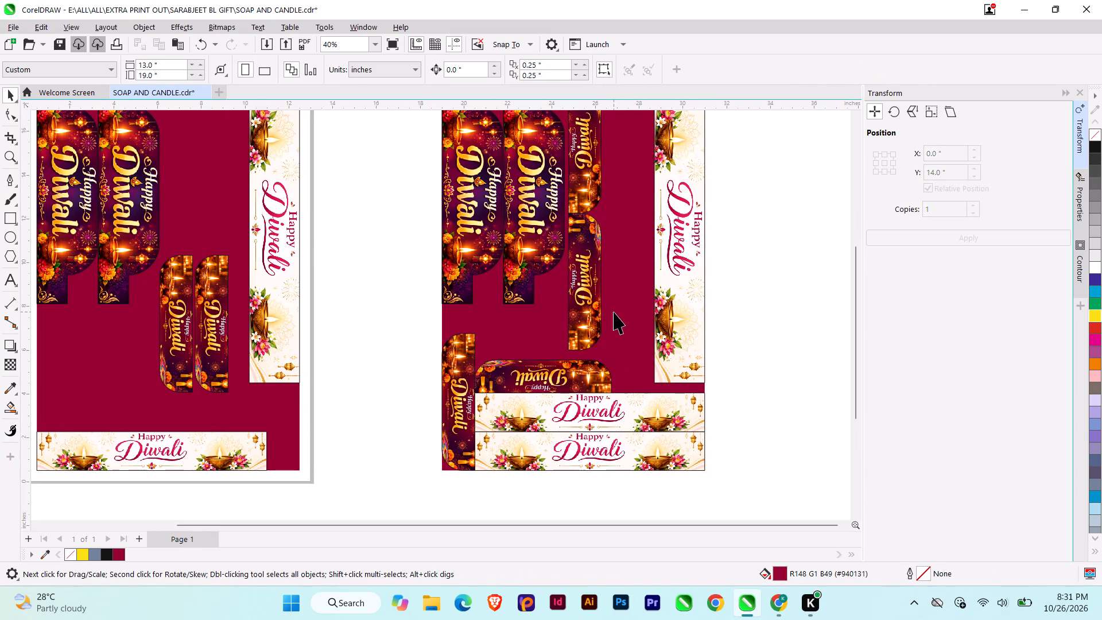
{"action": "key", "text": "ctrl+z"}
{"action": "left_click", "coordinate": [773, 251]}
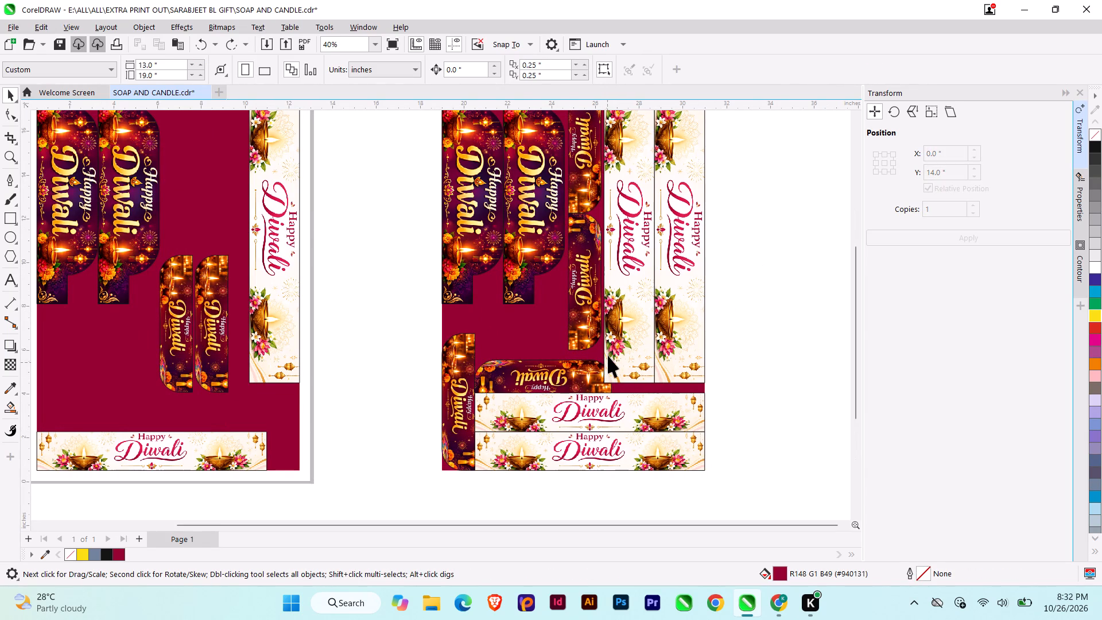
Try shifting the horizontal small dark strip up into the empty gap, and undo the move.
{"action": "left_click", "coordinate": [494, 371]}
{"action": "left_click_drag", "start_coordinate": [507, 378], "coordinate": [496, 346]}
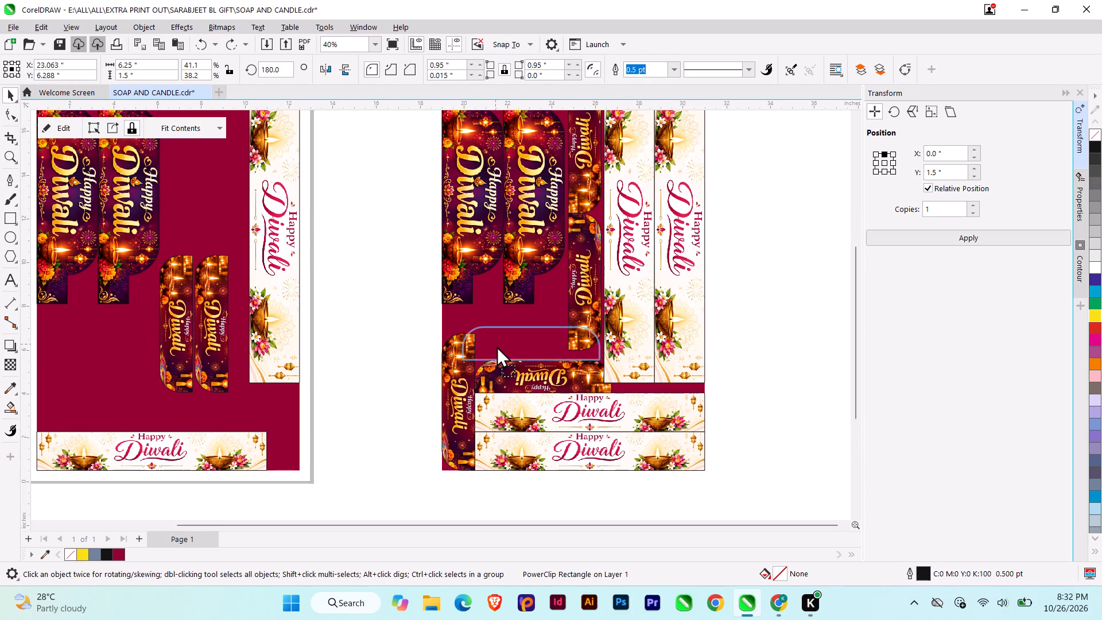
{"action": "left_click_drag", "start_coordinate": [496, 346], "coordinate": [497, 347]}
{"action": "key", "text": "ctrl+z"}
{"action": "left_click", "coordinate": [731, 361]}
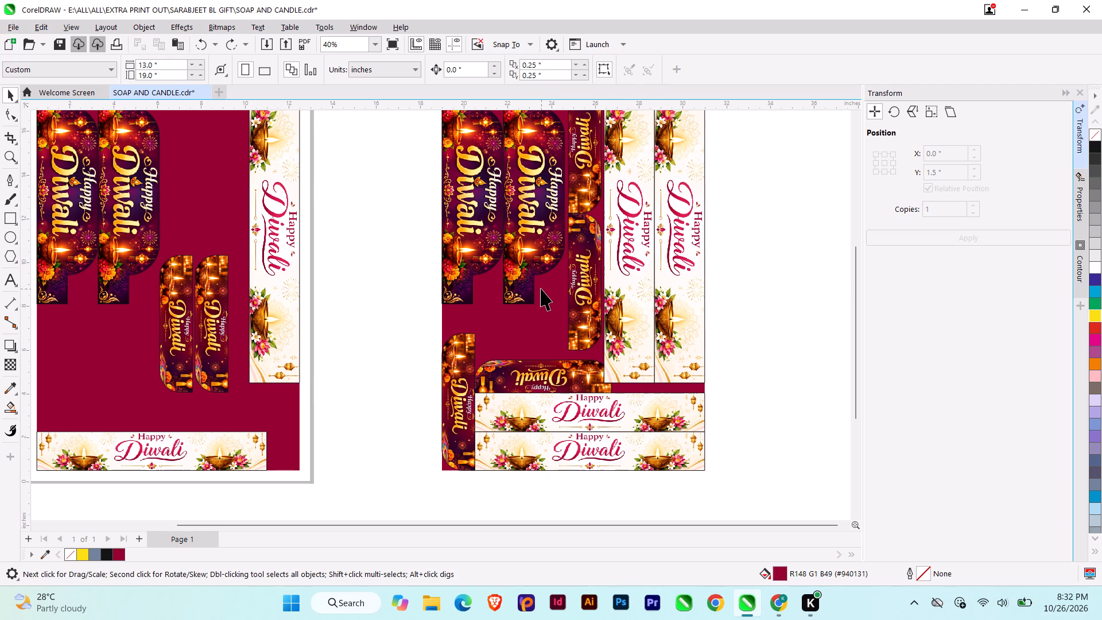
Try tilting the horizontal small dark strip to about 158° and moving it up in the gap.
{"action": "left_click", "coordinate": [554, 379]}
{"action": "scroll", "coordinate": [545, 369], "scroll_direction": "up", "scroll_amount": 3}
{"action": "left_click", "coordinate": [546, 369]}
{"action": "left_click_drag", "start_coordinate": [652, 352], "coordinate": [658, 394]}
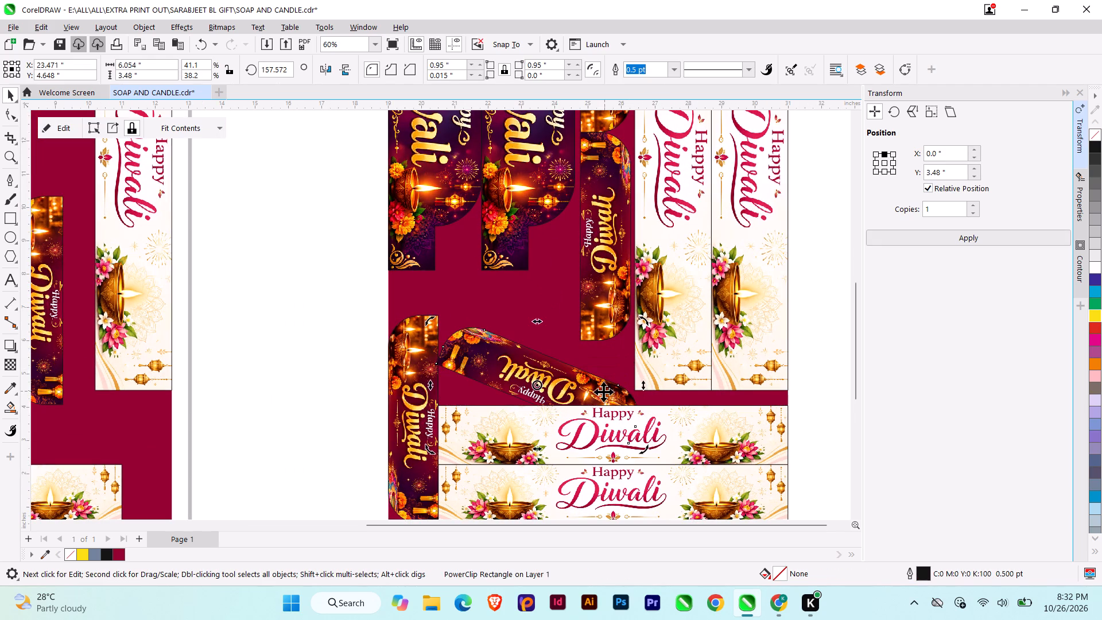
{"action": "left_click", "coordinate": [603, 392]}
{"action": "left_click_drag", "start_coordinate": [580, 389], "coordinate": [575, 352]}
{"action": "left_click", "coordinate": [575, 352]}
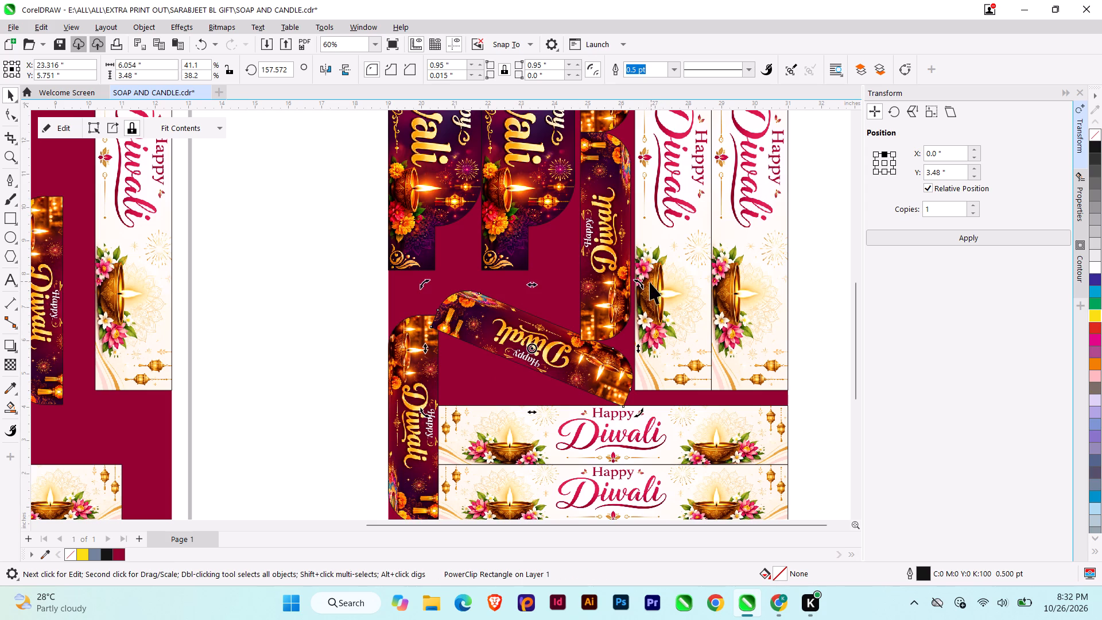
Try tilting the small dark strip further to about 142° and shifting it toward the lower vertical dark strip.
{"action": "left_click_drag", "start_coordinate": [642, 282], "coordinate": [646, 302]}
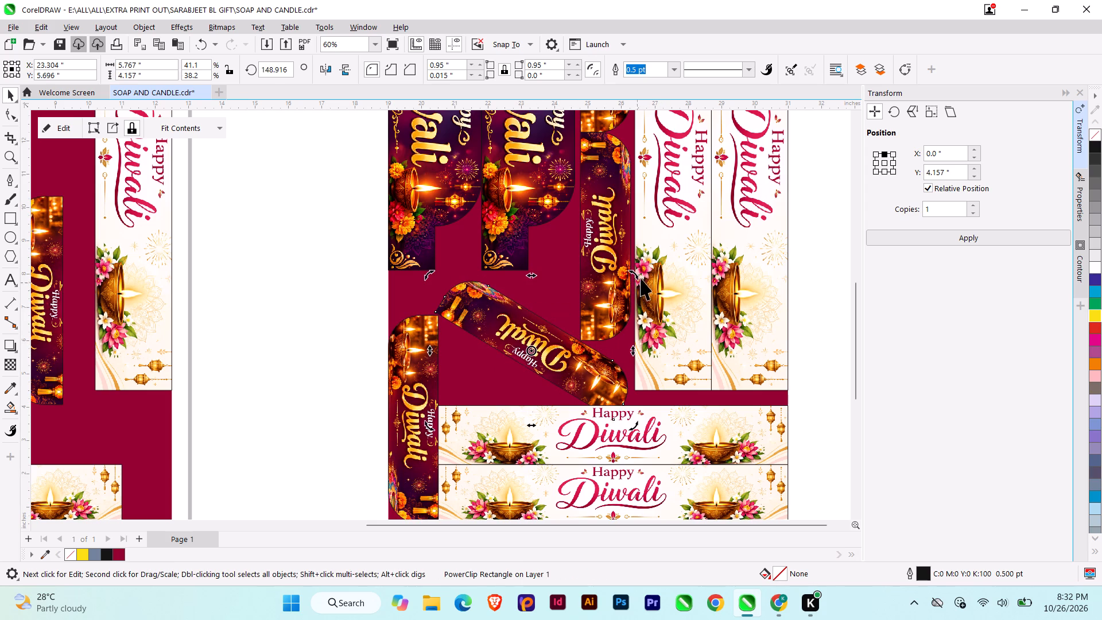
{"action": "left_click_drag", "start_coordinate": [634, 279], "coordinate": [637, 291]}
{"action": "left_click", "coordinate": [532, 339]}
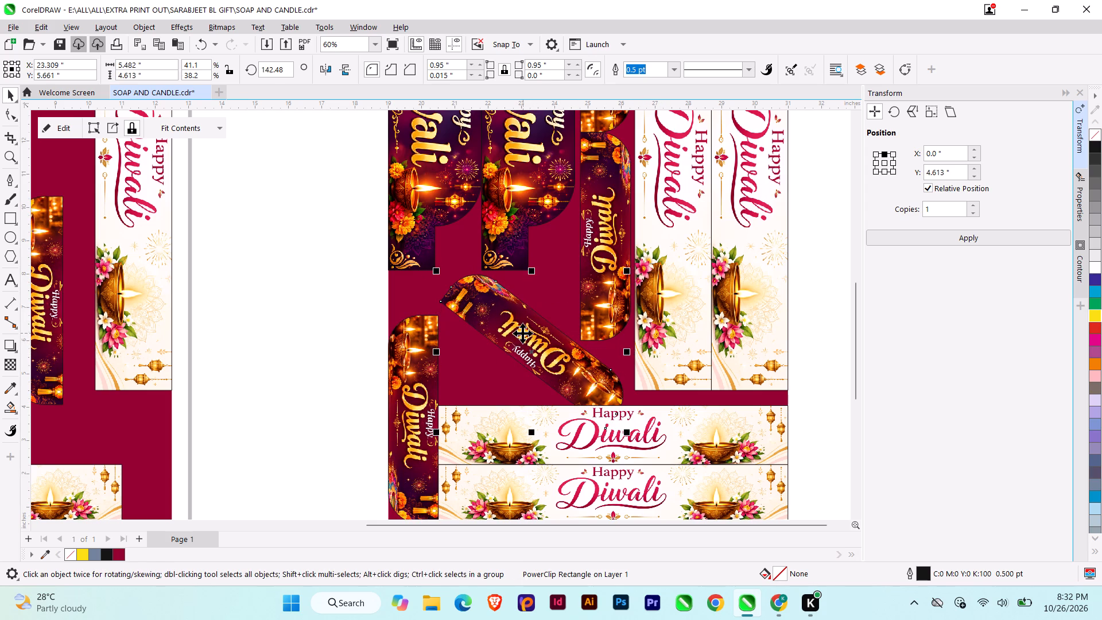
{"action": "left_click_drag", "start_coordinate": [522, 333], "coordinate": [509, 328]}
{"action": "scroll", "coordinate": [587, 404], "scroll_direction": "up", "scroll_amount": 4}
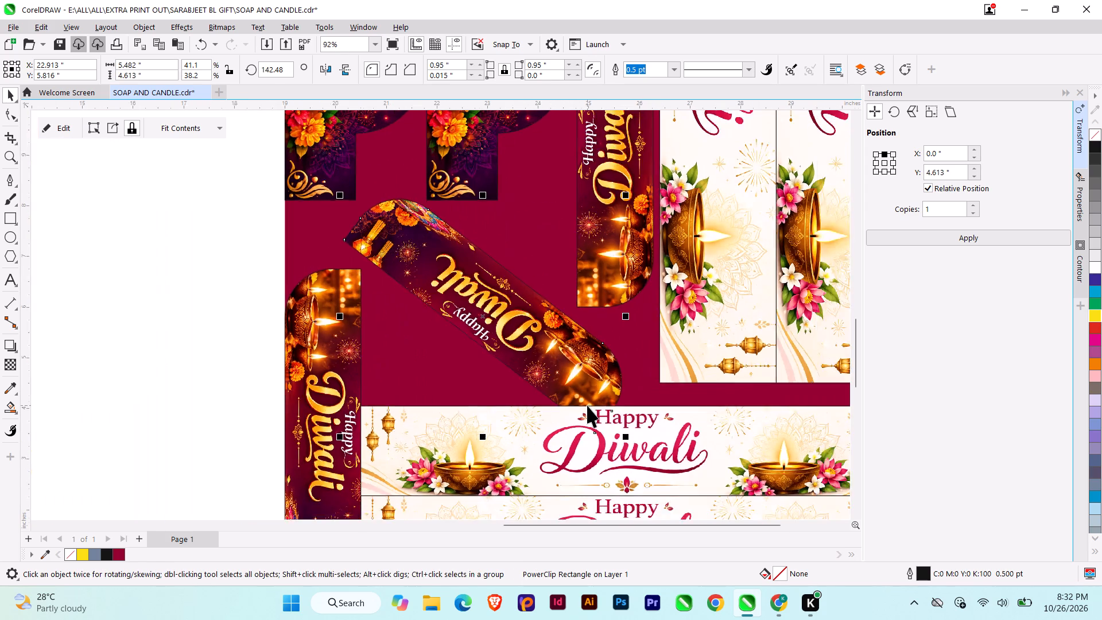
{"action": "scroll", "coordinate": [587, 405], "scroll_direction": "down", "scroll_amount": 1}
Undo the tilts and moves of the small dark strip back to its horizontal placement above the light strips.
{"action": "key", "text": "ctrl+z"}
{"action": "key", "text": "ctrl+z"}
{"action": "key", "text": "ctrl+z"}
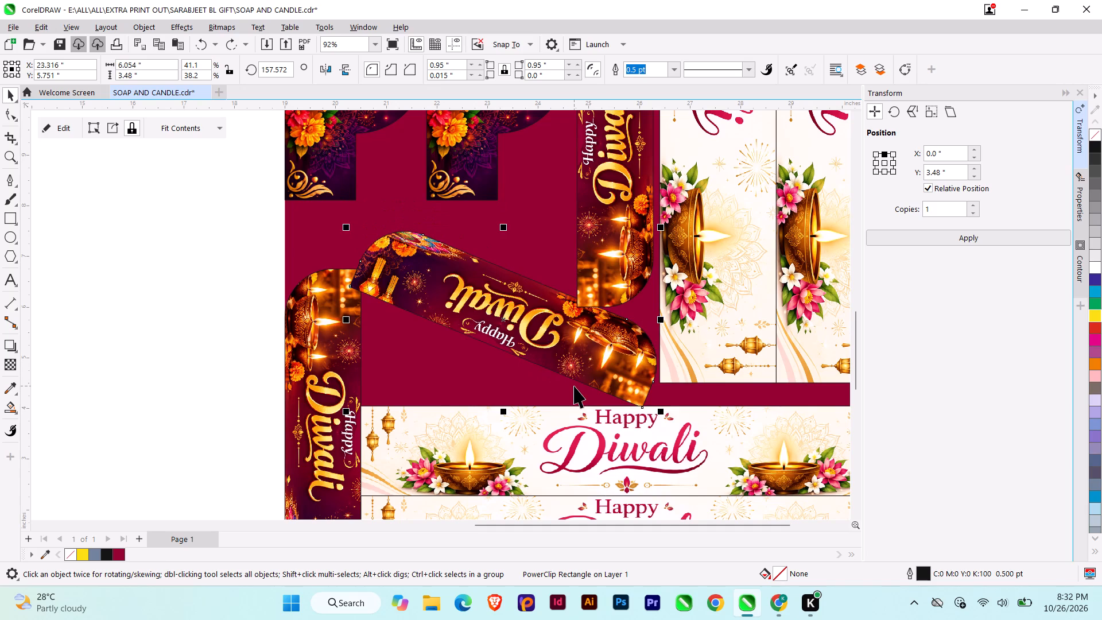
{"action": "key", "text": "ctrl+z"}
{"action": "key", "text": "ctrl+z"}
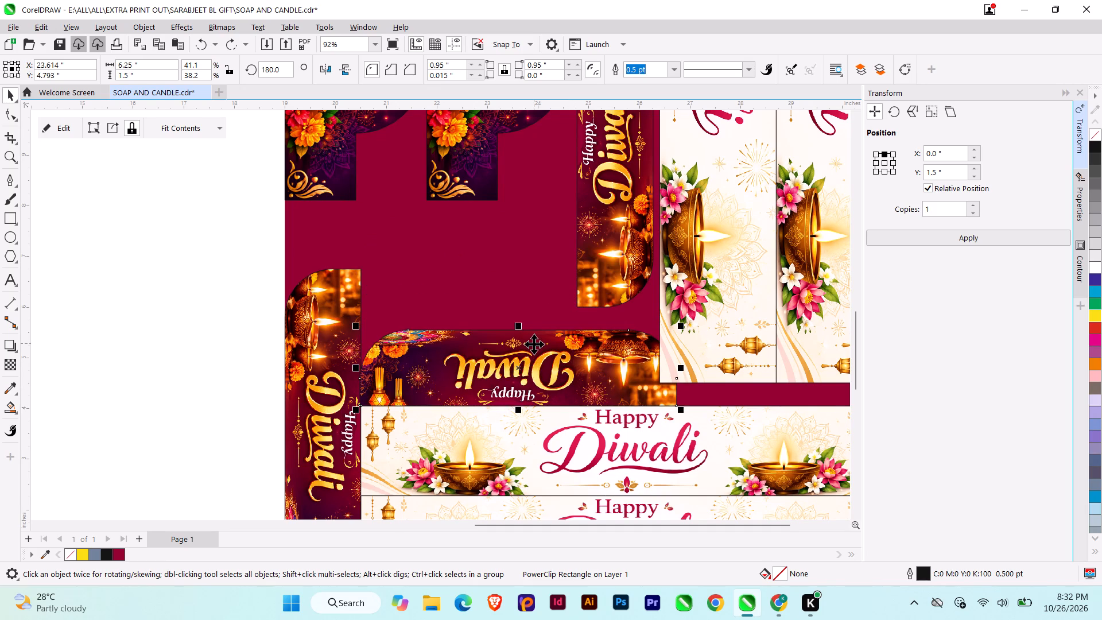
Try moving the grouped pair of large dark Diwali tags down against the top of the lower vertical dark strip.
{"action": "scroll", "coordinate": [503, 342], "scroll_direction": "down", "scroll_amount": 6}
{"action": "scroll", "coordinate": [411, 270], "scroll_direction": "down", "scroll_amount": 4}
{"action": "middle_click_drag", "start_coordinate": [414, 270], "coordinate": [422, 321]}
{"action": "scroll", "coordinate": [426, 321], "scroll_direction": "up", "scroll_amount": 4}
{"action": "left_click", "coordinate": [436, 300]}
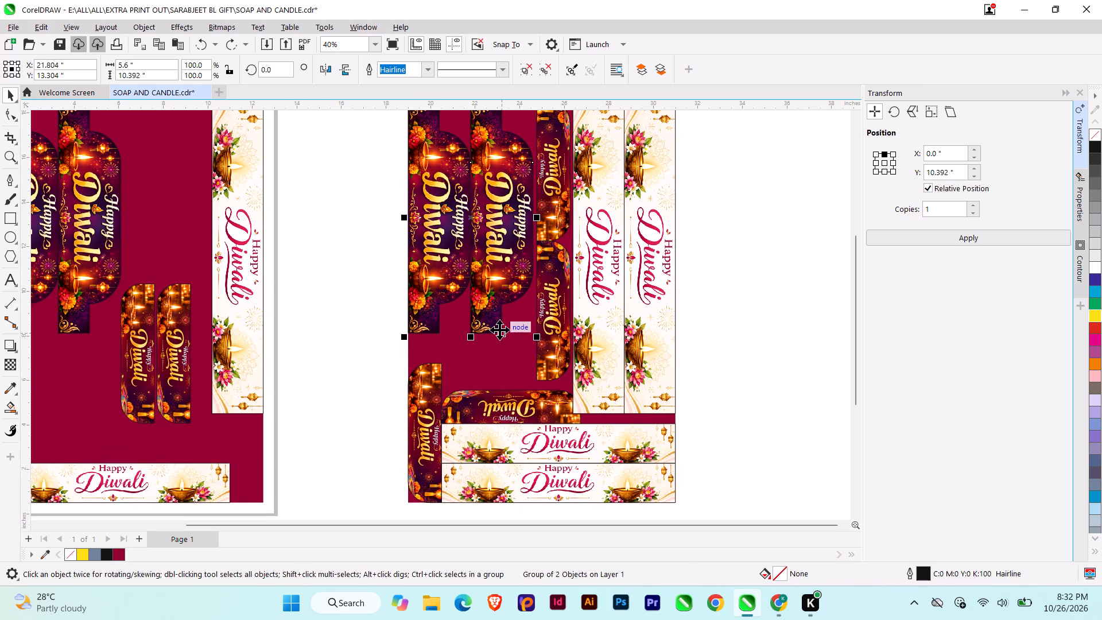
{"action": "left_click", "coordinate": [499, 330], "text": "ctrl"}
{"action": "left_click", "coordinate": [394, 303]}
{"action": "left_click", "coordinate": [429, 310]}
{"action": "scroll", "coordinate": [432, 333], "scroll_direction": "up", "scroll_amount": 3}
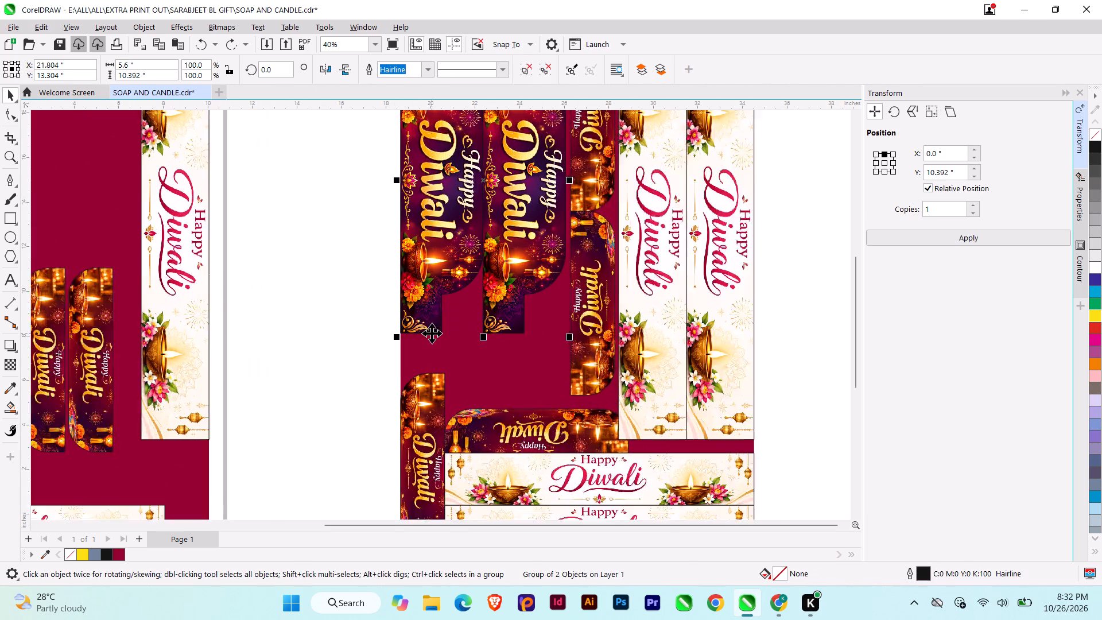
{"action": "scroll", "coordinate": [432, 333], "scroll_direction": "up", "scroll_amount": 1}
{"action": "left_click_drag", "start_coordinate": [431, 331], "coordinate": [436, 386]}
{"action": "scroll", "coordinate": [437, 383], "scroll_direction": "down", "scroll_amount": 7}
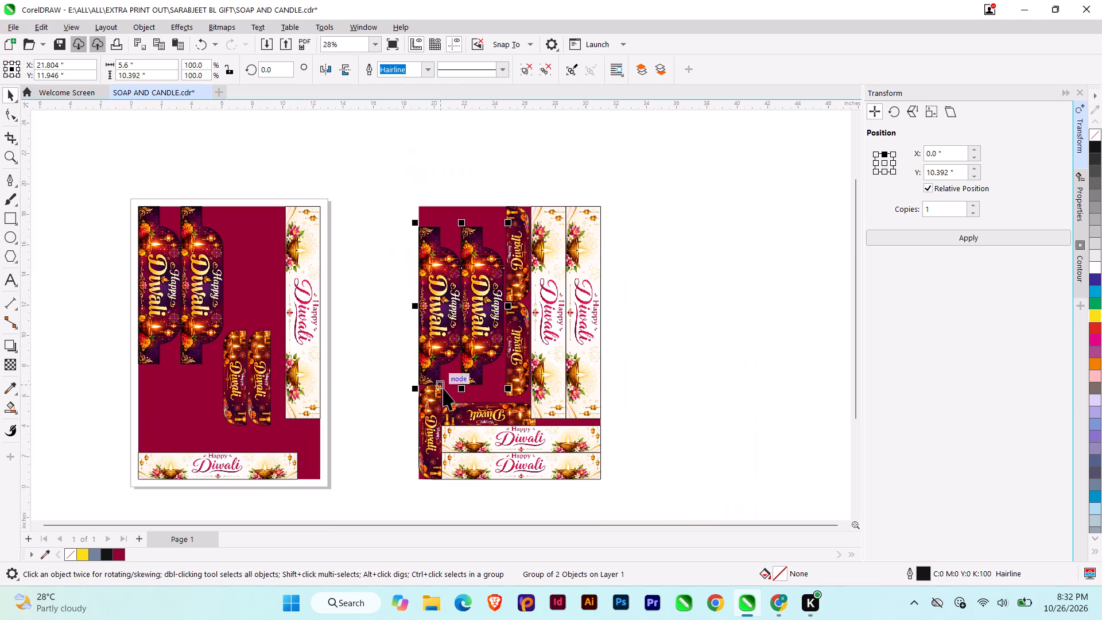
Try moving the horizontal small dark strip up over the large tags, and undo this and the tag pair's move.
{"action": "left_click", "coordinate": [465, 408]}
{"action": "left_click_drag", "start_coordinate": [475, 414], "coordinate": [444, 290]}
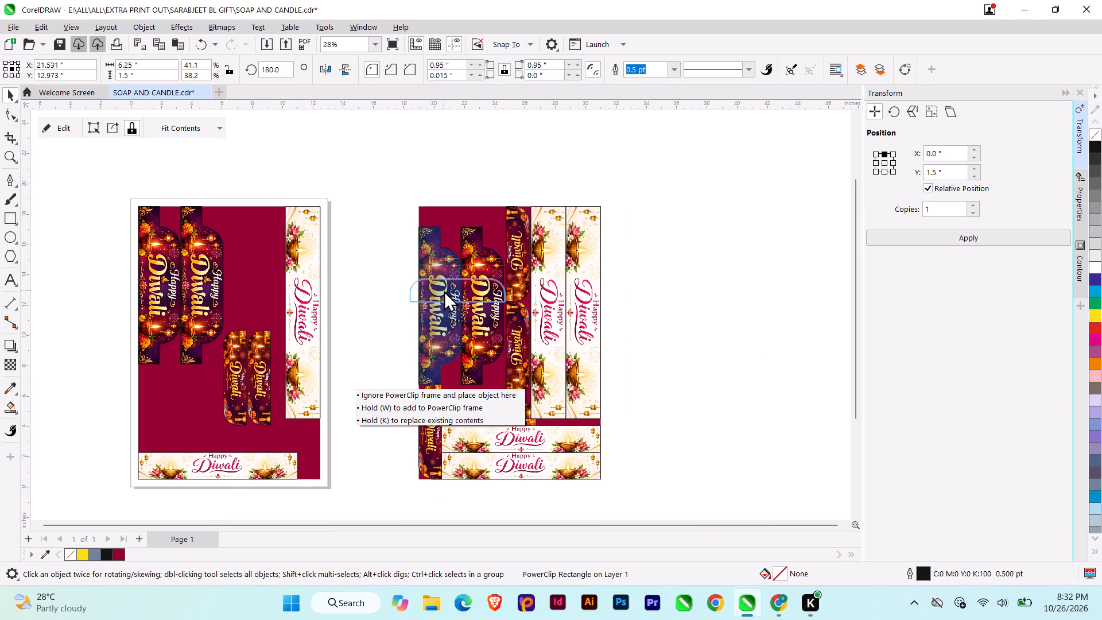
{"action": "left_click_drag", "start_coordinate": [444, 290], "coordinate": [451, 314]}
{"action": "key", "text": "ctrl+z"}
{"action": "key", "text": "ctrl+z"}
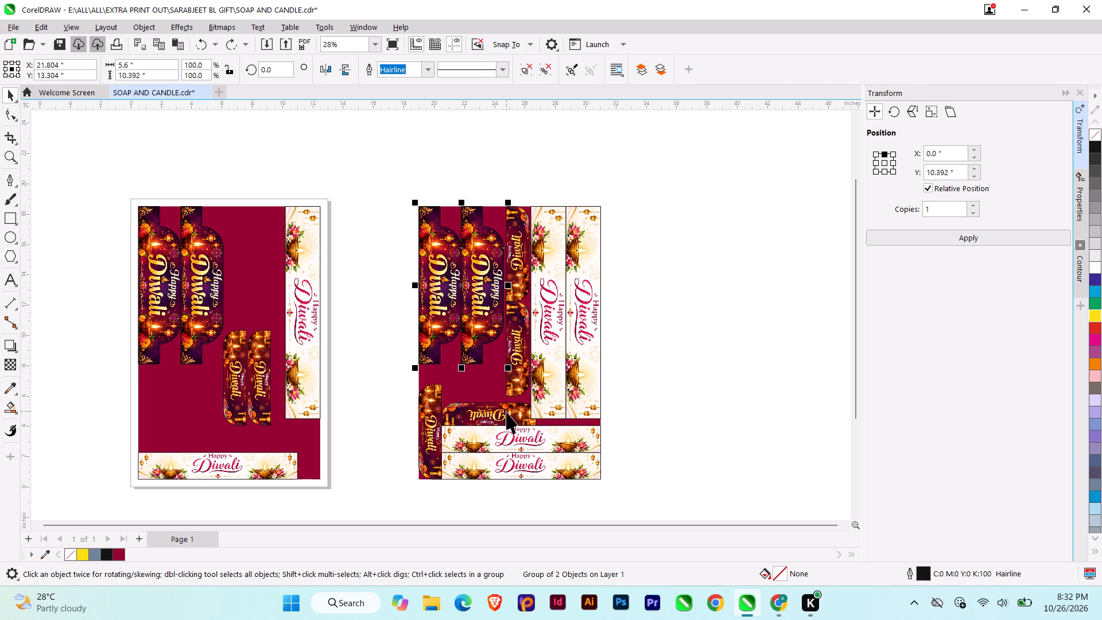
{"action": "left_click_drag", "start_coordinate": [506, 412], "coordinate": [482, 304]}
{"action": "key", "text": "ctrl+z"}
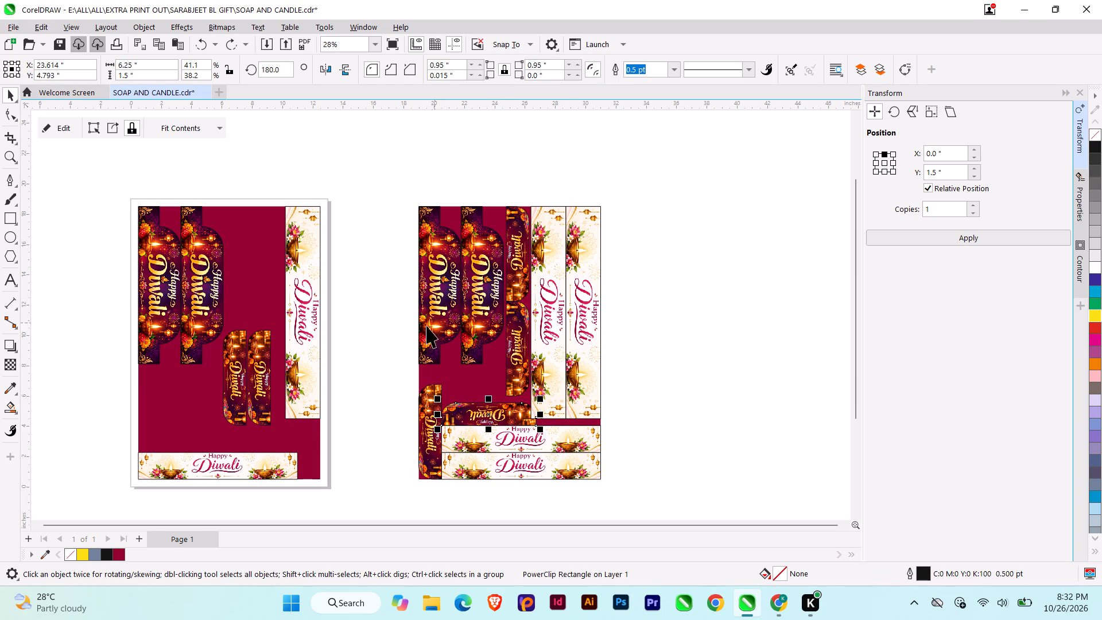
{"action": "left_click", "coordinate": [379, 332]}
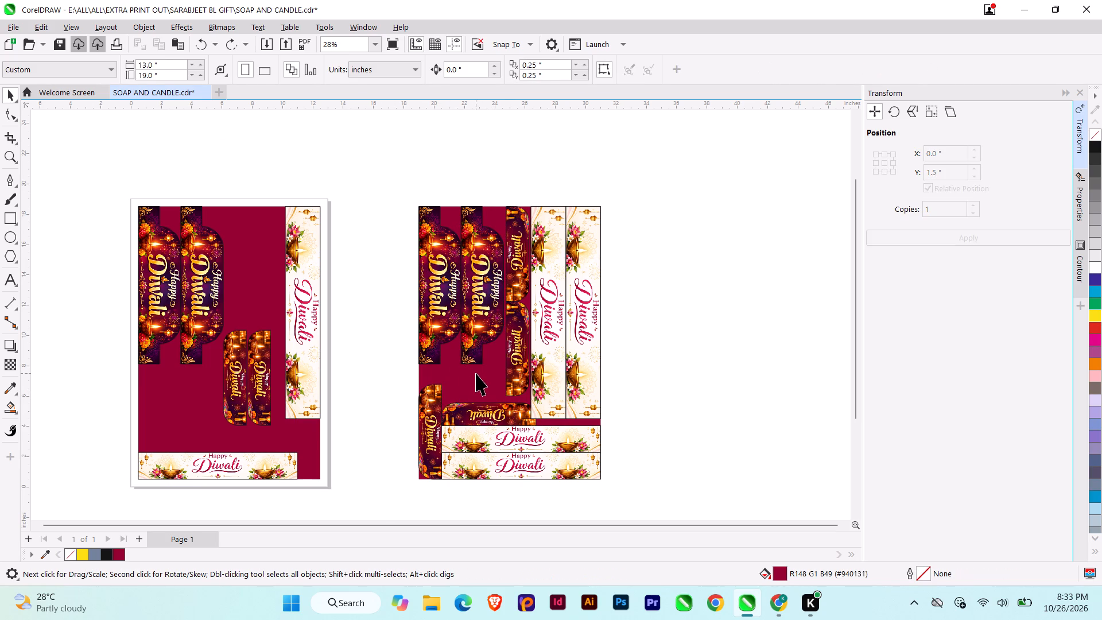
Delete the maroon background rectangle of the copied sheet.
{"action": "left_click", "coordinate": [476, 373]}
{"action": "key", "text": "Delete"}
{"action": "middle_click_drag", "start_coordinate": [474, 364], "coordinate": [708, 303]}
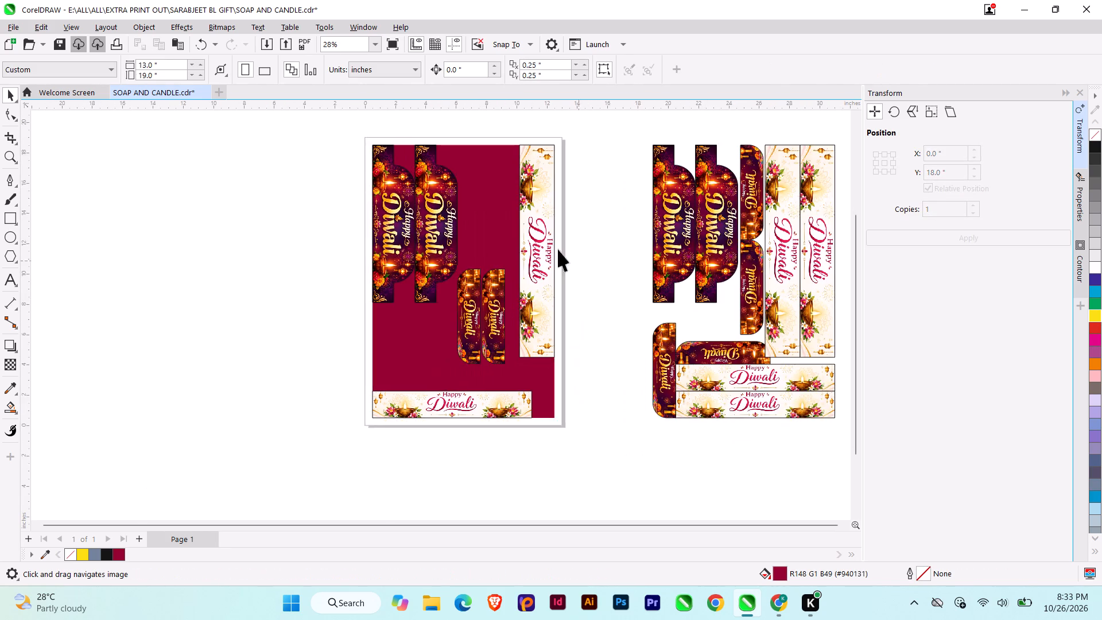
Delete the entire original layout with its maroon background from the page.
{"action": "scroll", "coordinate": [533, 241], "scroll_direction": "down", "scroll_amount": 3}
{"action": "left_click_drag", "start_coordinate": [393, 144], "coordinate": [579, 405]}
{"action": "key", "text": "Delete"}
Group all the strips and tags of the copied layout and centre the group on the page.
{"action": "left_click_drag", "start_coordinate": [585, 135], "coordinate": [763, 432]}
{"action": "key", "text": "ctrl+g"}
{"action": "key", "text": "p"}
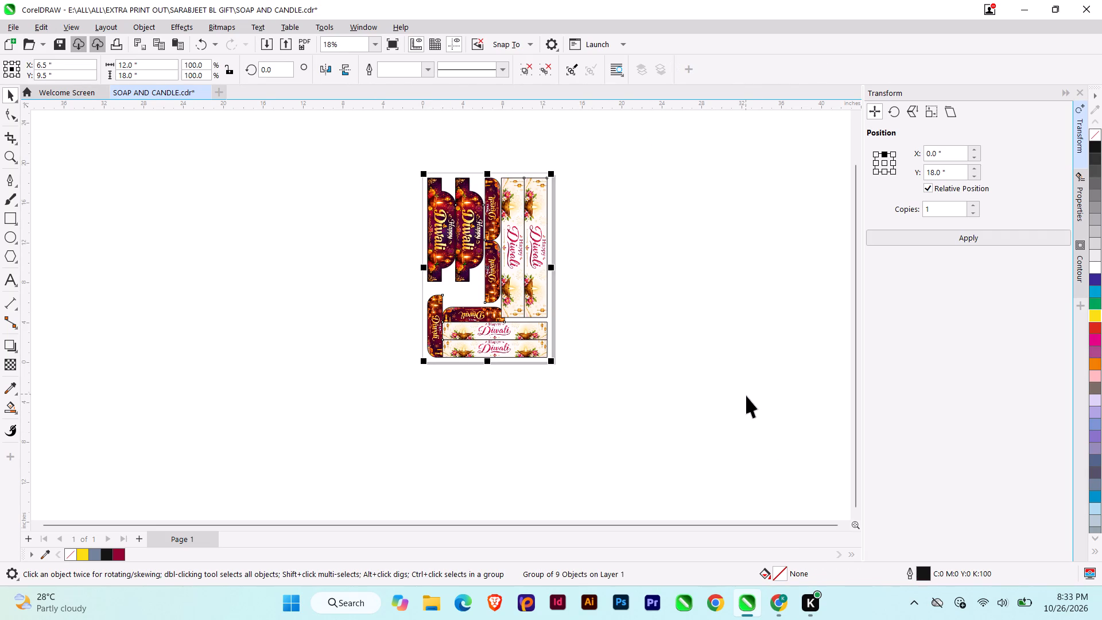
Remove the outlines from the grouped layout and check the artwork on the page.
{"action": "right_click", "coordinate": [1097, 131]}
{"action": "left_click", "coordinate": [627, 250]}
{"action": "scroll", "coordinate": [479, 274], "scroll_direction": "up", "scroll_amount": 4}
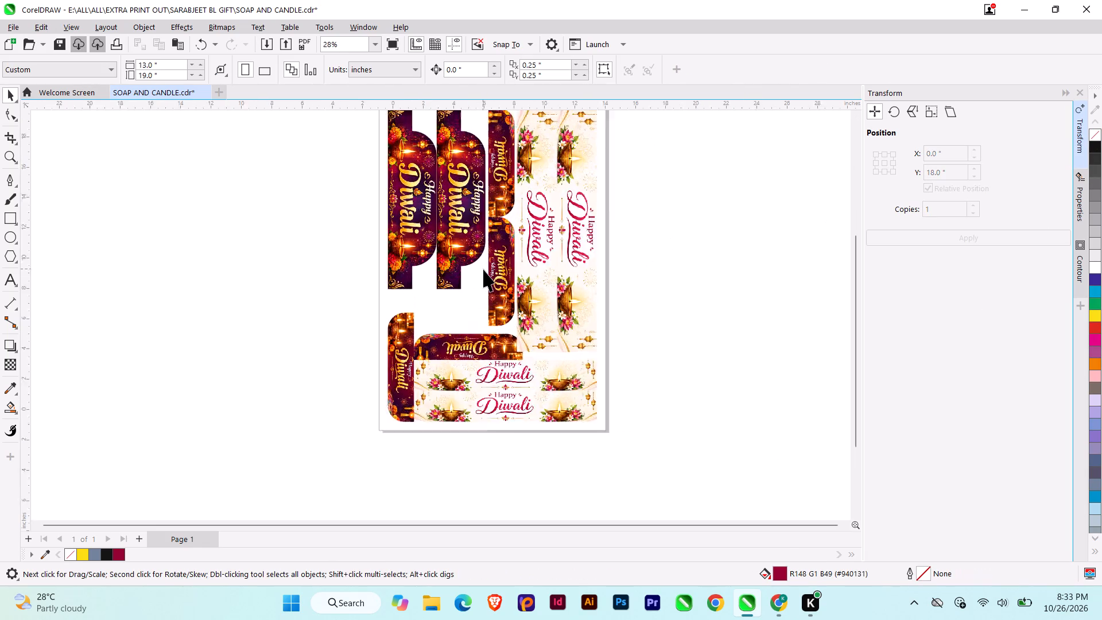
{"action": "scroll", "coordinate": [483, 269], "scroll_direction": "up", "scroll_amount": 3}
{"action": "scroll", "coordinate": [484, 269], "scroll_direction": "down", "scroll_amount": 8}
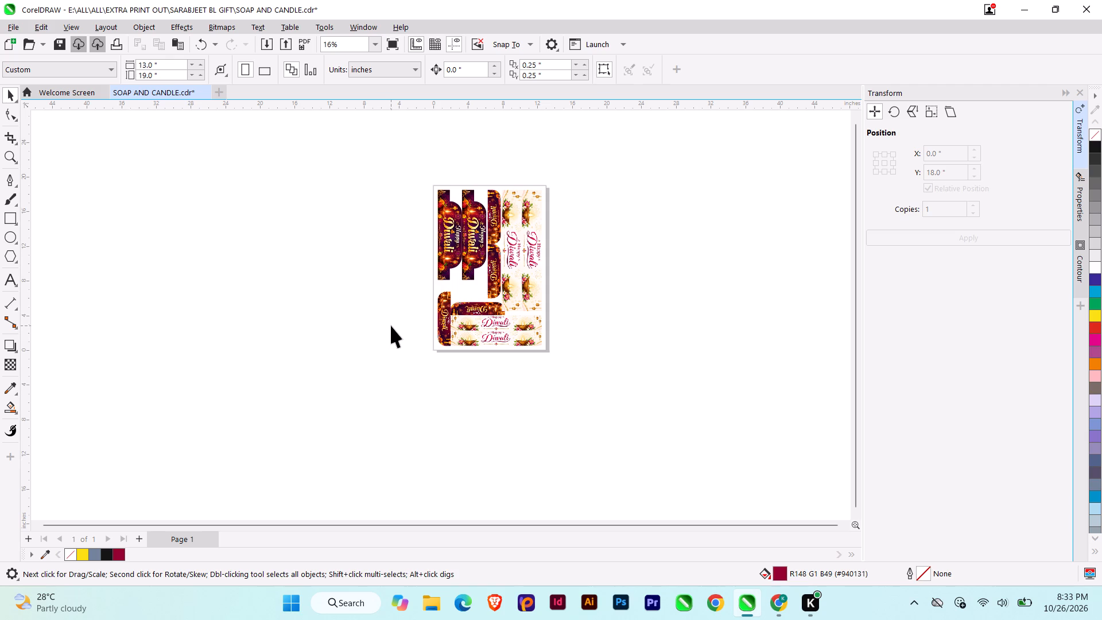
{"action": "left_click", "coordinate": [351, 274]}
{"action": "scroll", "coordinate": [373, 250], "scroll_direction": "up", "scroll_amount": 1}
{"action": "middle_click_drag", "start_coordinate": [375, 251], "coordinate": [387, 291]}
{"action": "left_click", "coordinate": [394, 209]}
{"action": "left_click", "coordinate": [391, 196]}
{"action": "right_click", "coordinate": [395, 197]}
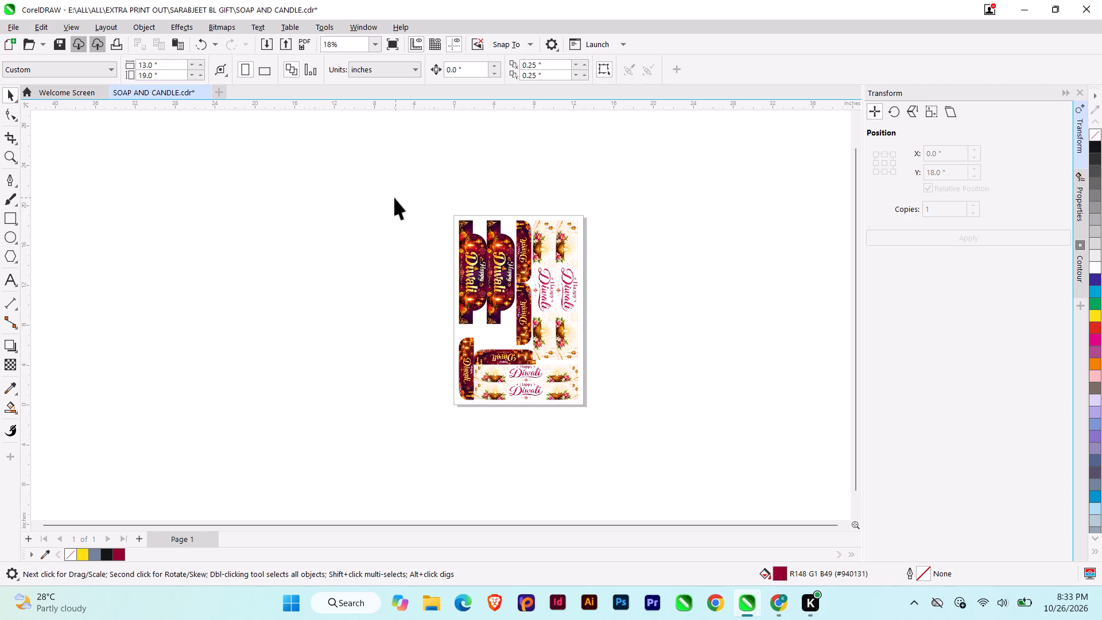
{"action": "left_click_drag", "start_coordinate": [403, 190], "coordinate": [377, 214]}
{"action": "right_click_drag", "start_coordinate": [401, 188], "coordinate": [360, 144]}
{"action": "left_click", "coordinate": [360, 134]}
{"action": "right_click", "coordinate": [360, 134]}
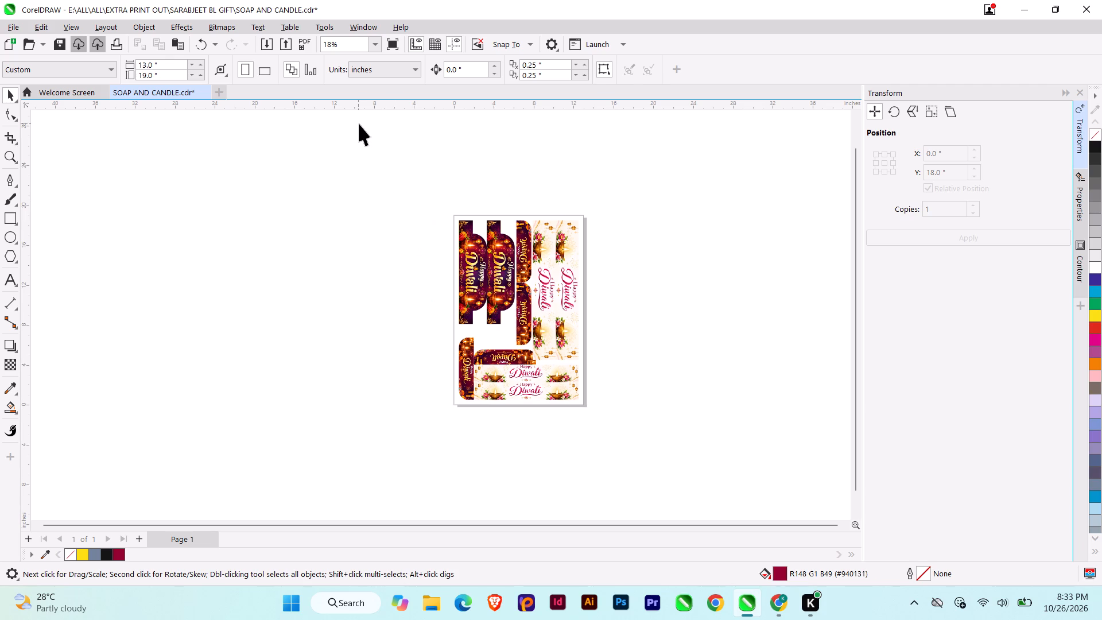